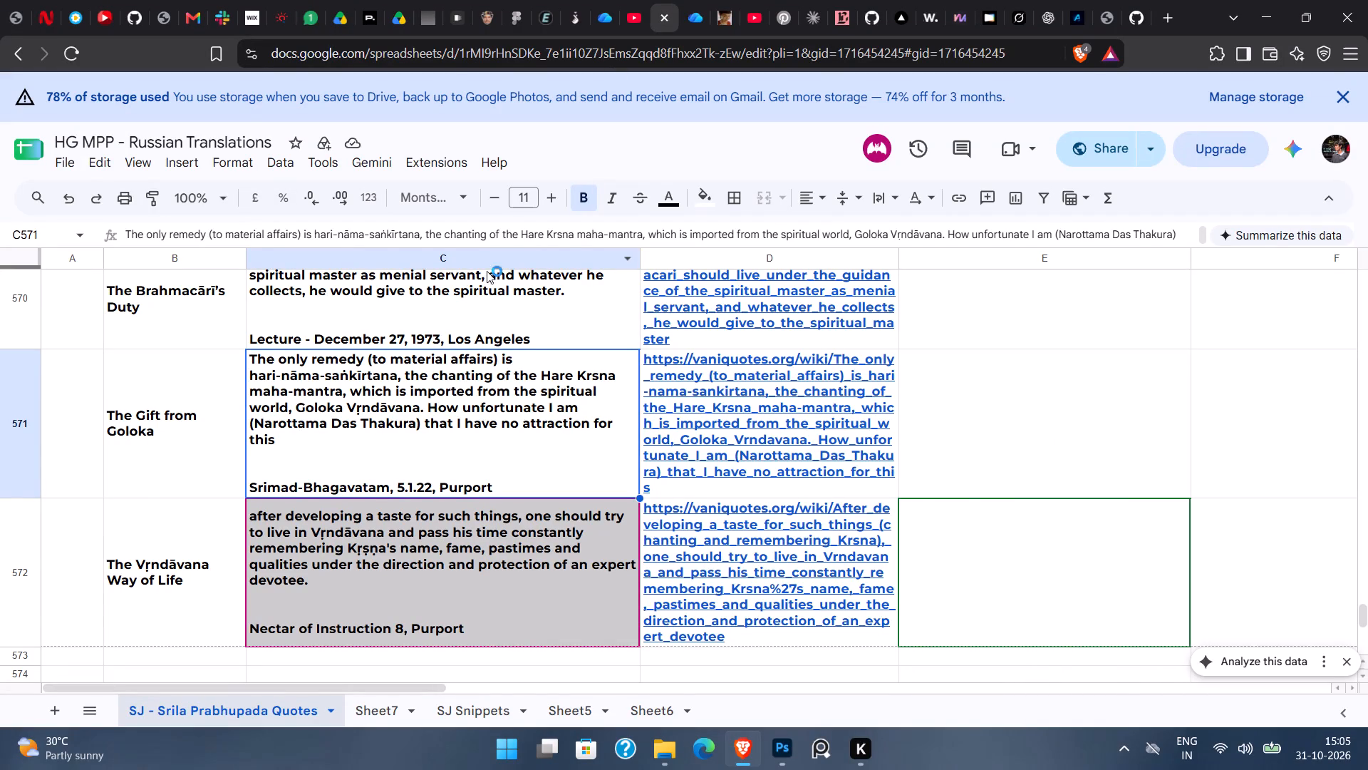
Copy the quote text beginning "after developing a taste for such things" from cell C572, without its source line.
scroll(403, 443, down, 3)
scroll(370, 454, up, 1)
click(427, 359)
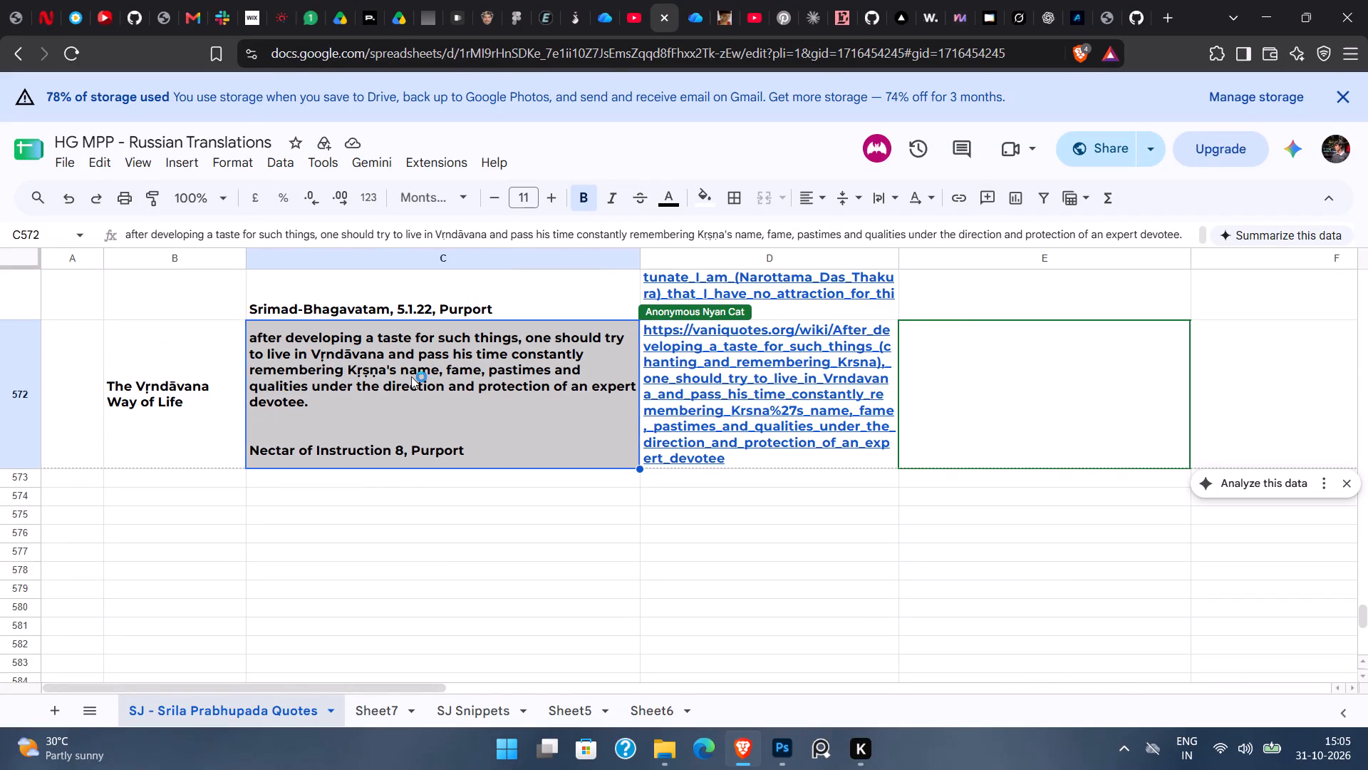
double_click(411, 376)
drag(731, 359, 240, 332)
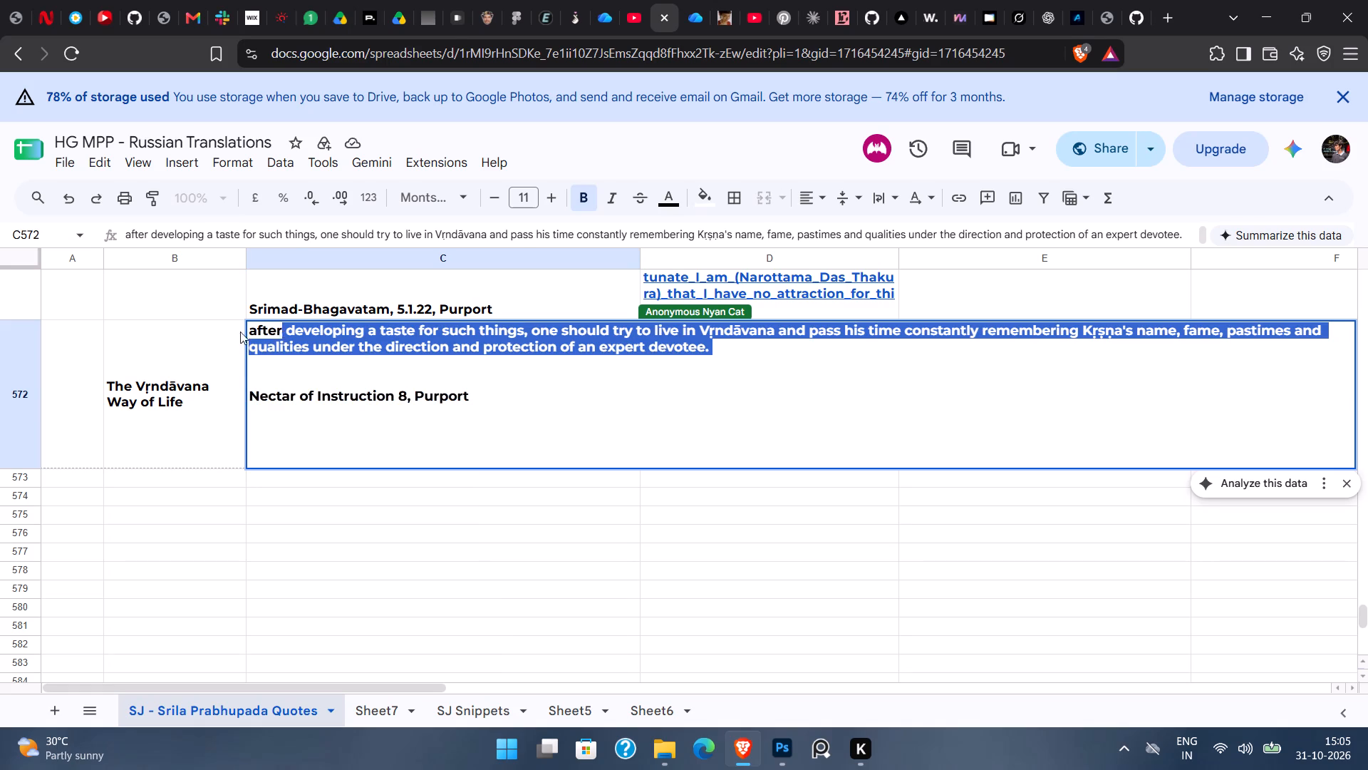
drag(240, 332, 217, 332)
key(ctrl+c)
key(ctrl+c)
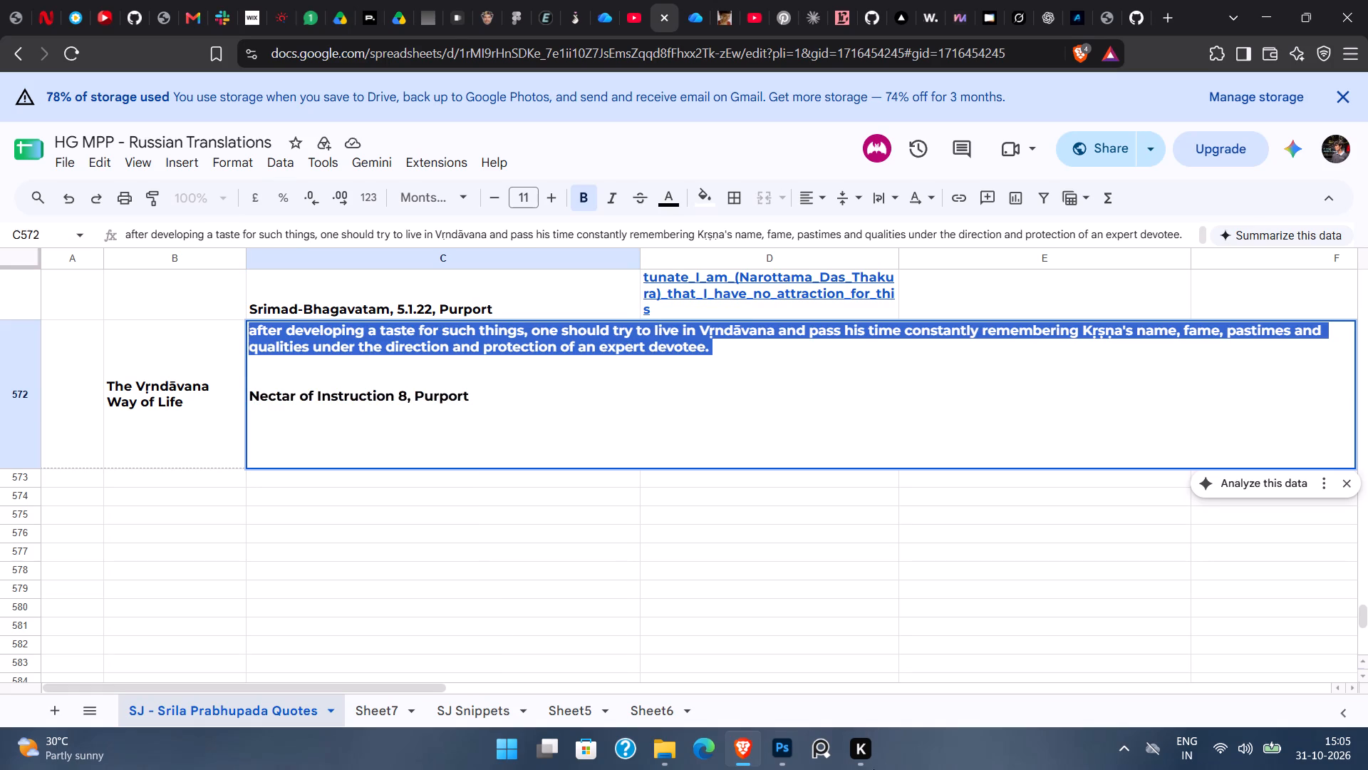
Switch to Photoshop and look through the existing PSD files in the Office folder while saving under a new name.
click(782, 744)
click(892, 445)
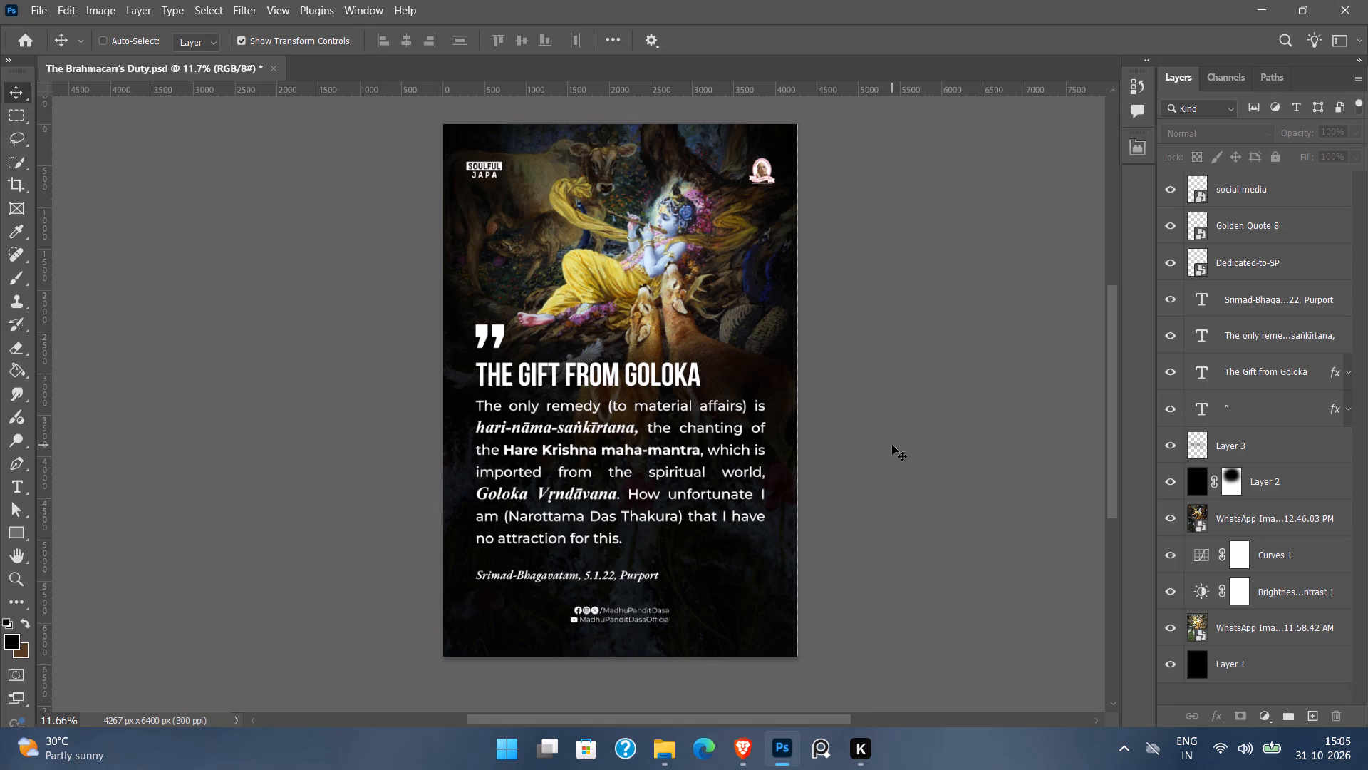
key(ctrl+shift+s)
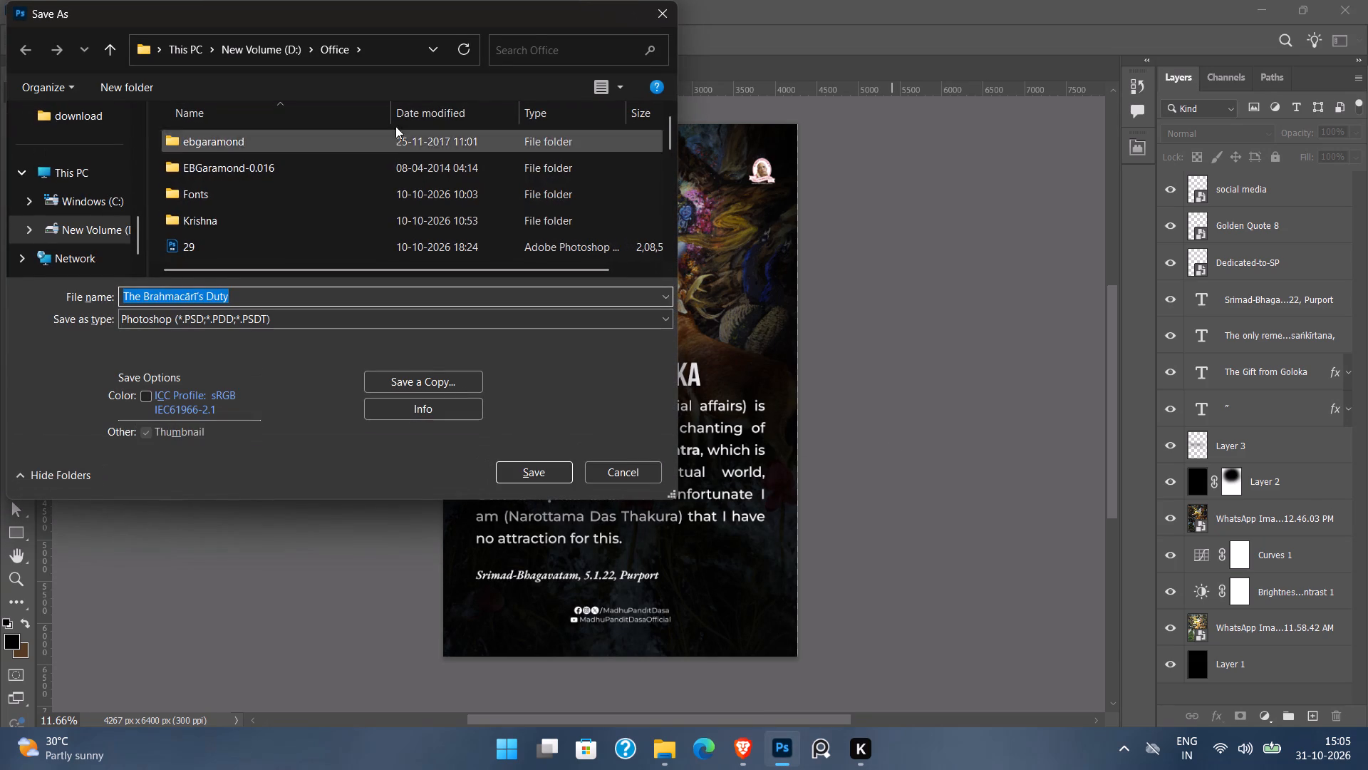
scroll(344, 193, down, 2)
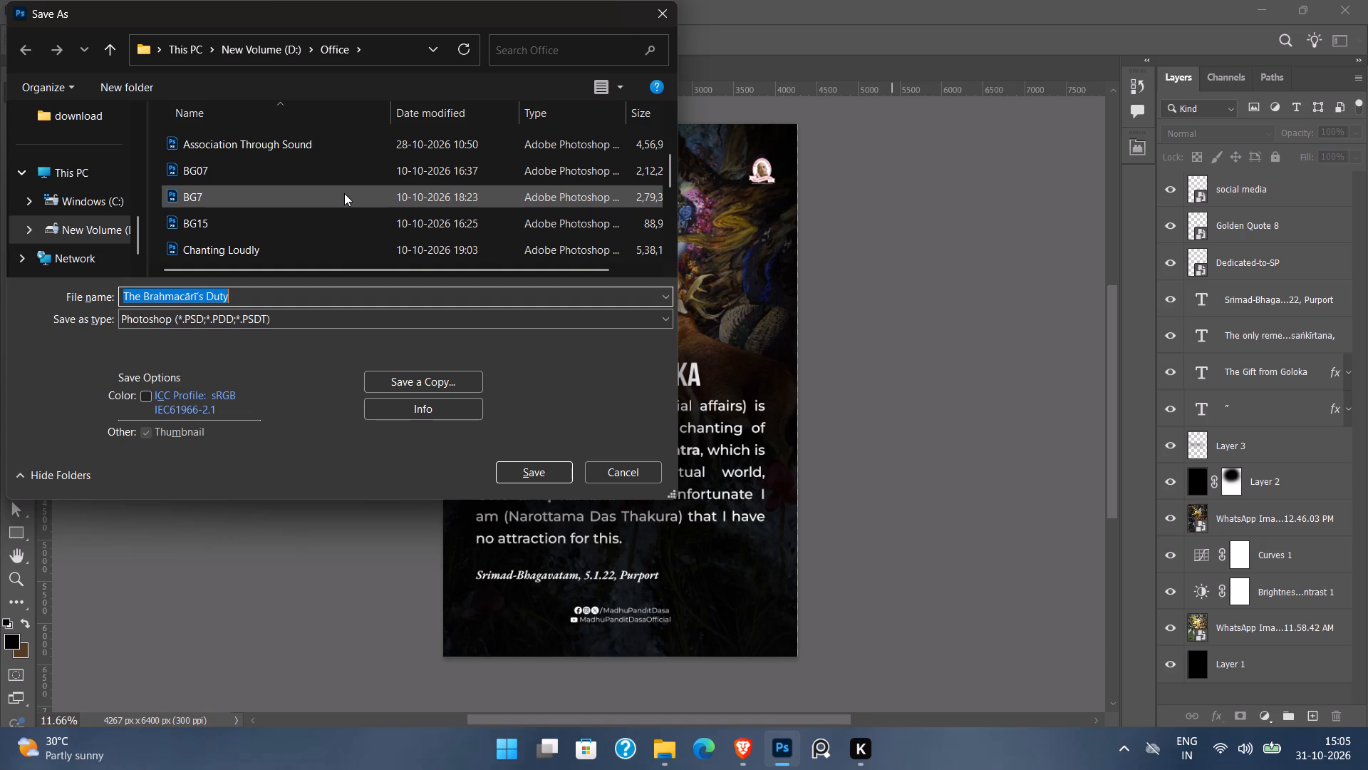
scroll(344, 193, down, 3)
scroll(344, 193, up, 1)
scroll(344, 193, down, 5)
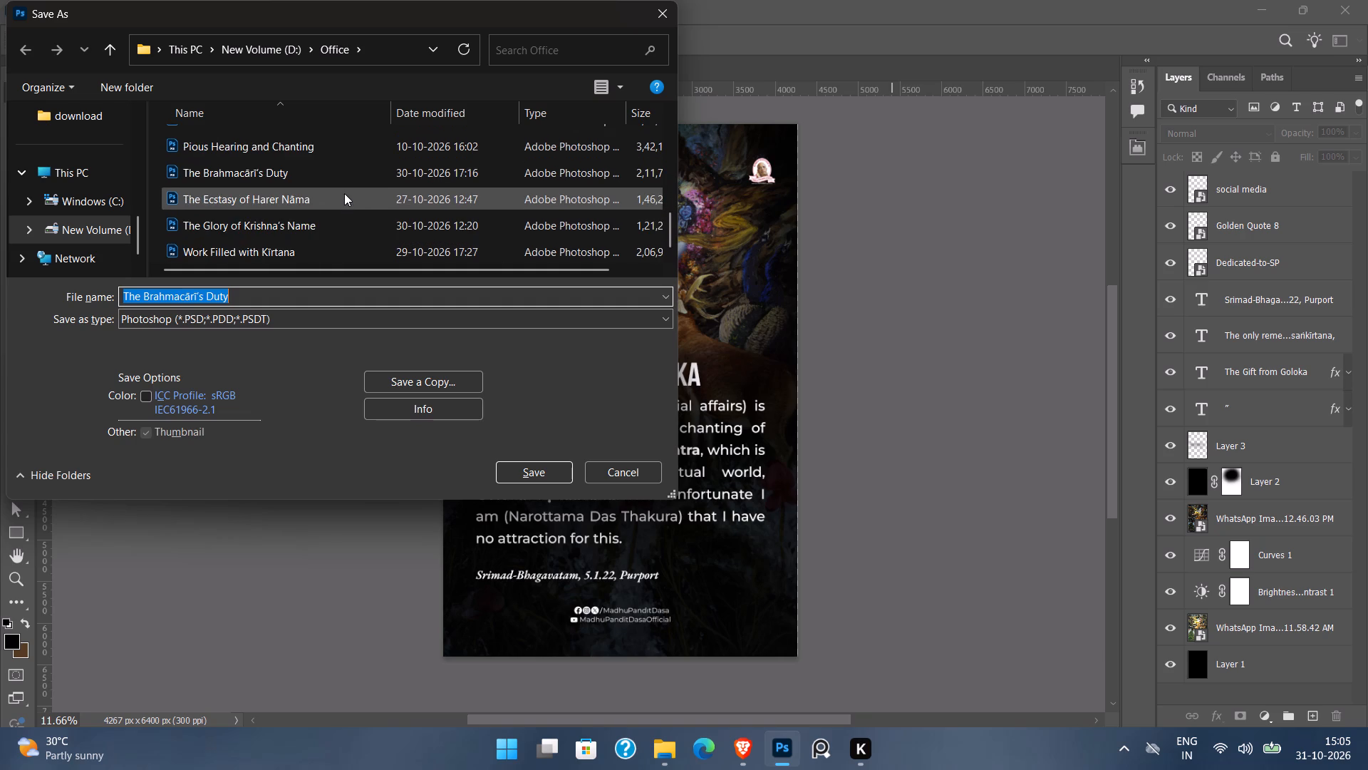
scroll(344, 193, down, 1)
scroll(344, 193, up, 10)
scroll(344, 193, down, 10)
click(670, 14)
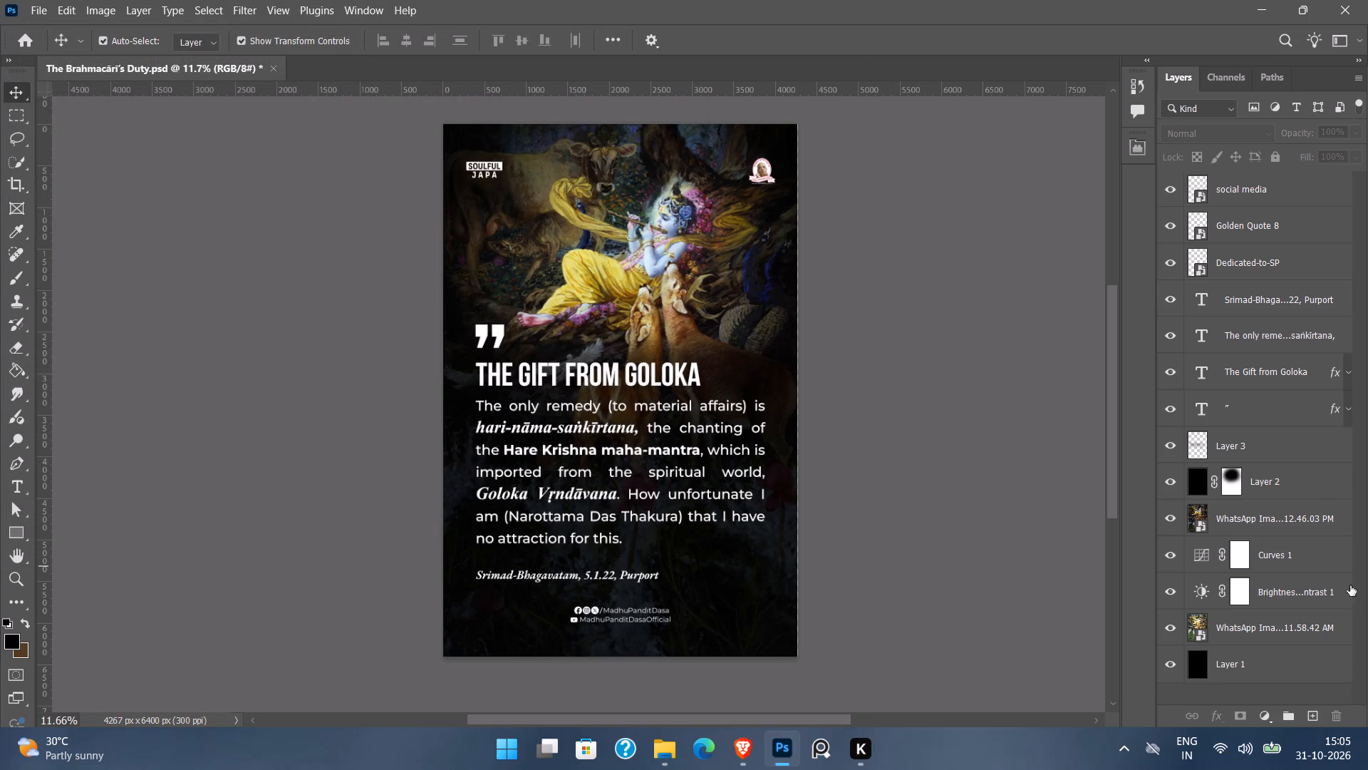
Save the poster as a new Photoshop file named "The Gift from Goloka" in the Office folder, reusing the title layer's name.
double_click(1275, 364)
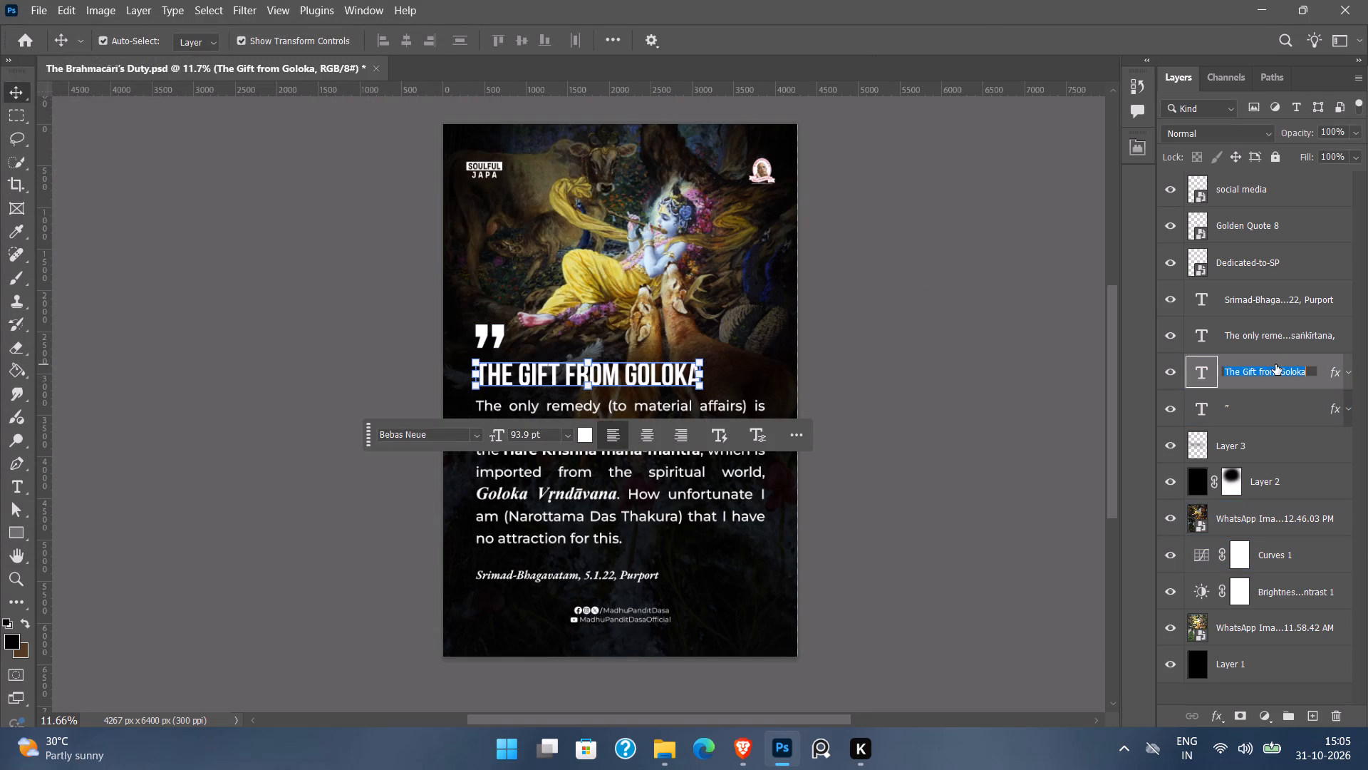
key(ctrl+c)
key(ctrl+c)
key(ctrl+c)
click(933, 538)
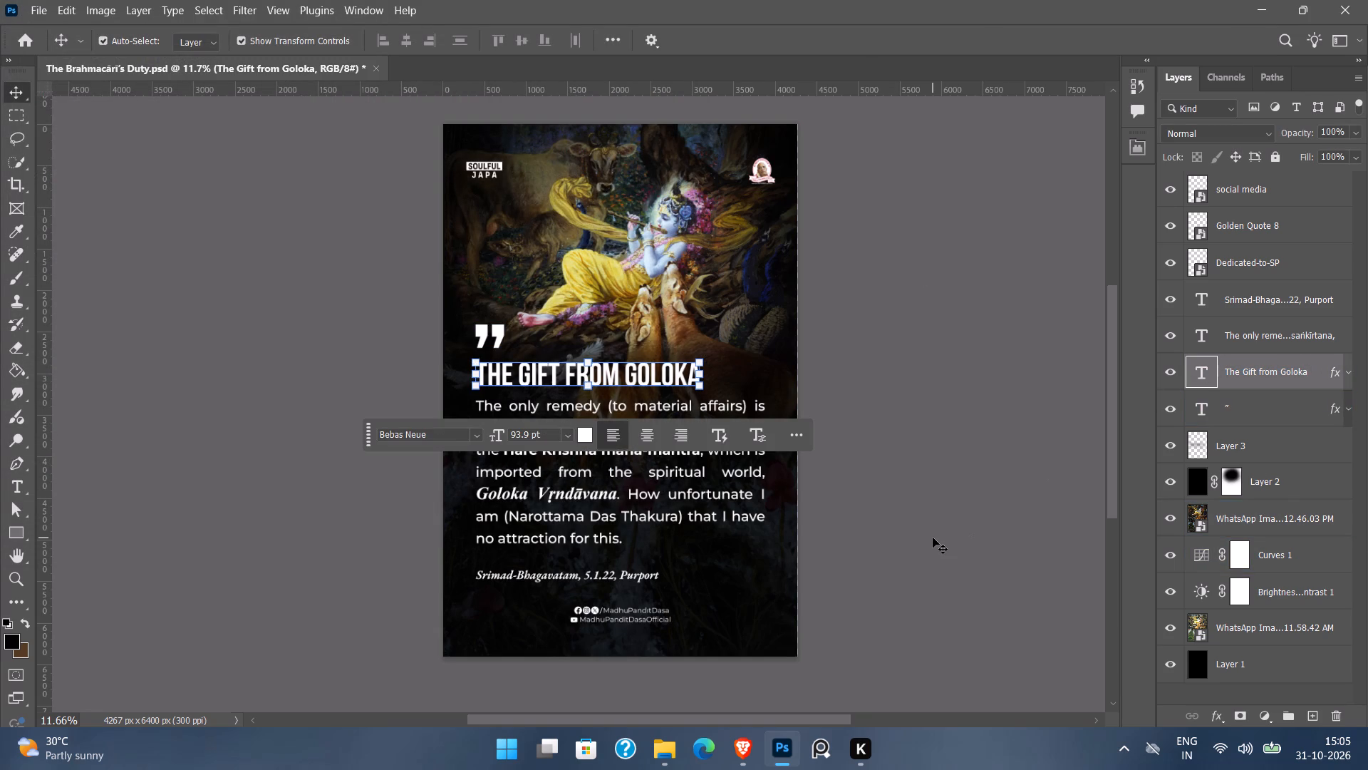
key(ctrl+shift+s)
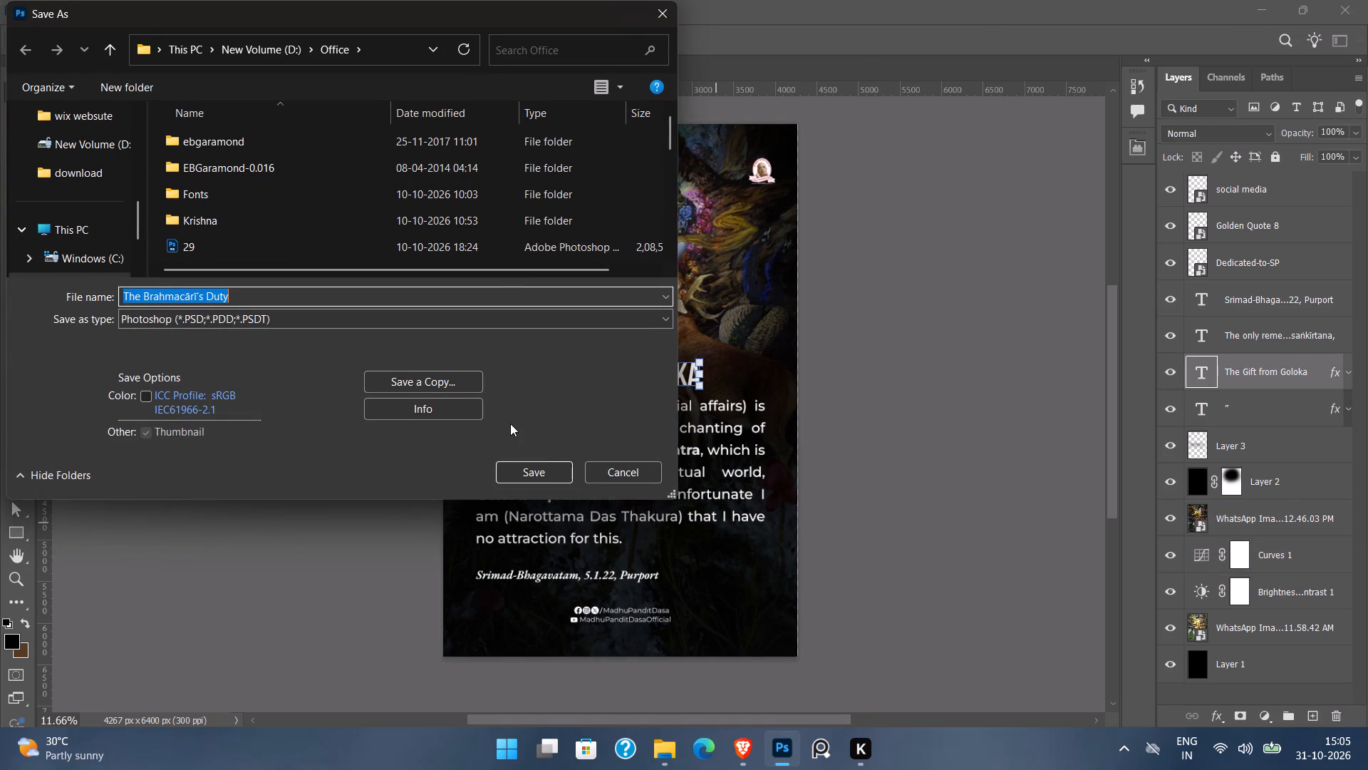
key(ctrl+v)
click(534, 475)
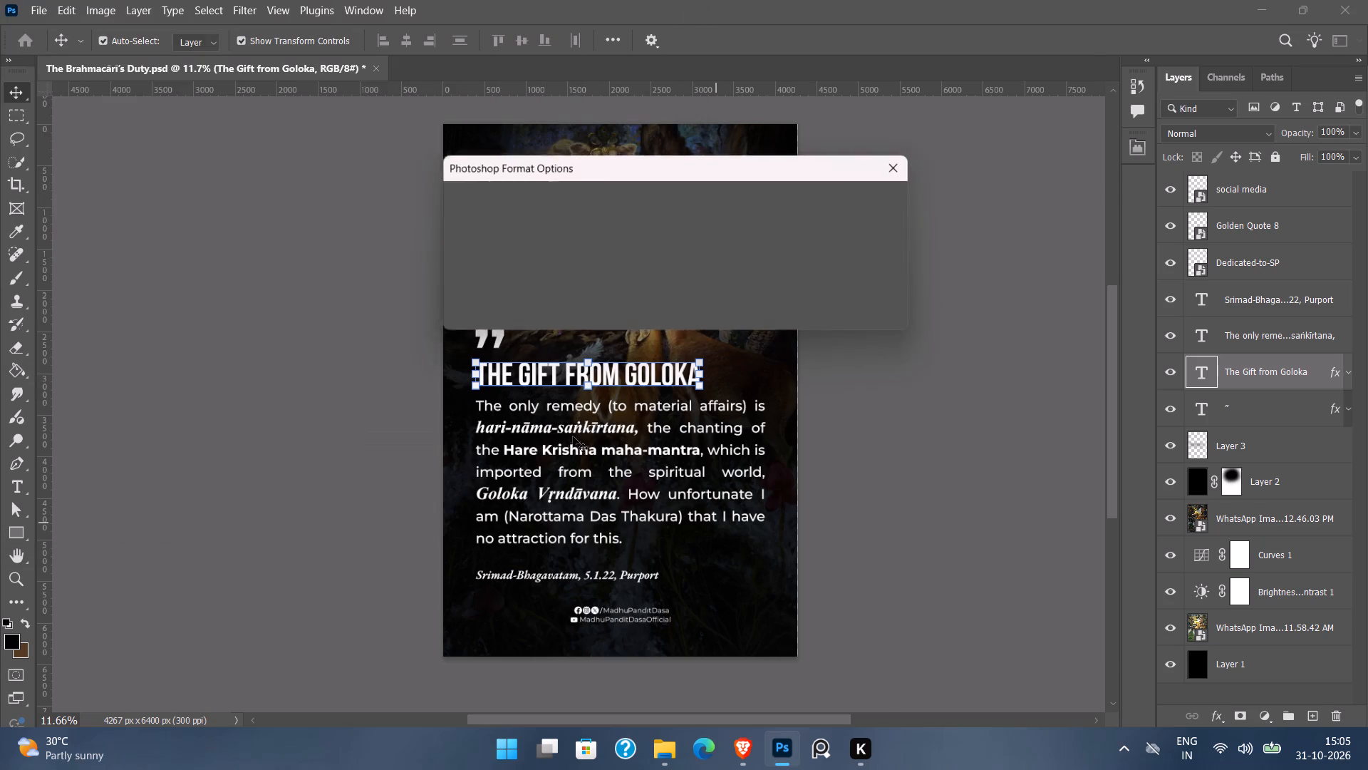
click(902, 202)
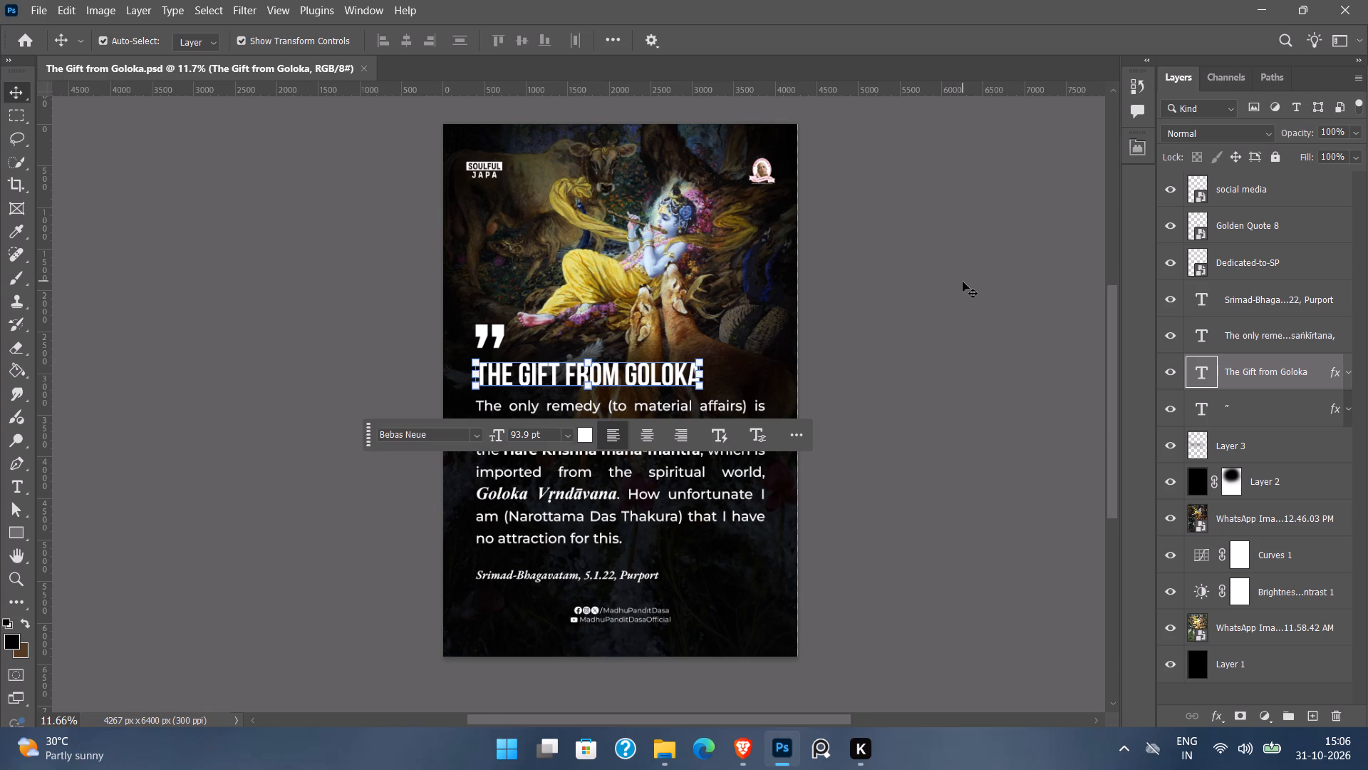
click(1187, 366)
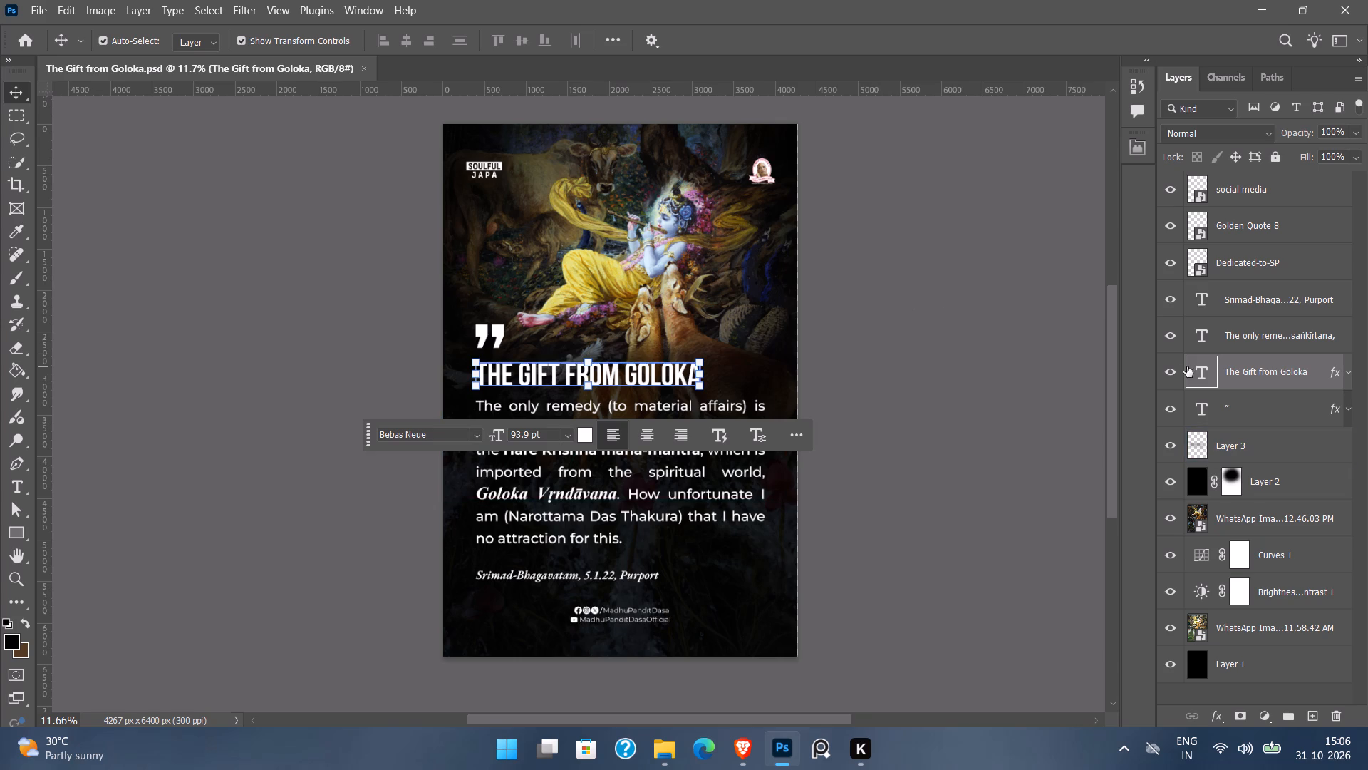
click(970, 384)
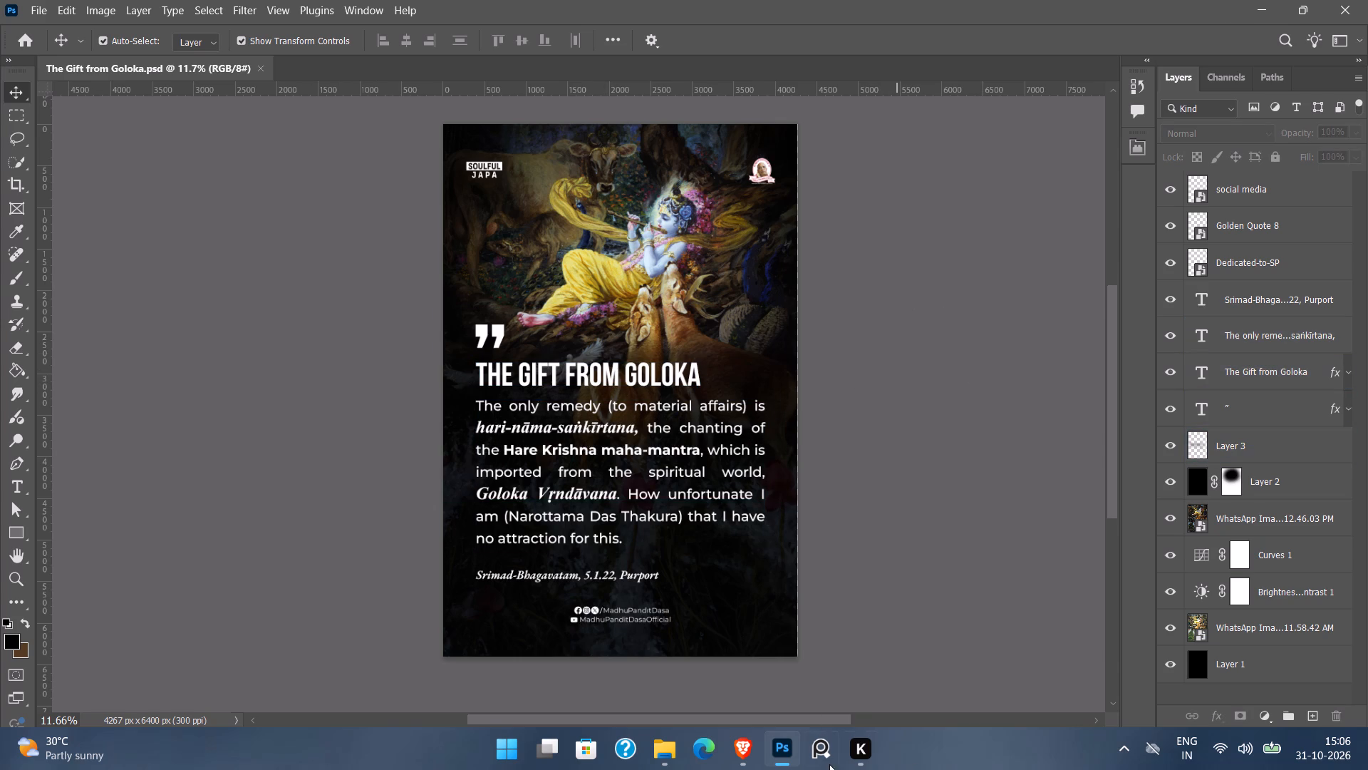
Replace the poster's body paragraph with the quote "after developing a taste for such things… expert devotee." from cell C572 in the browser spreadsheet.
click(755, 746)
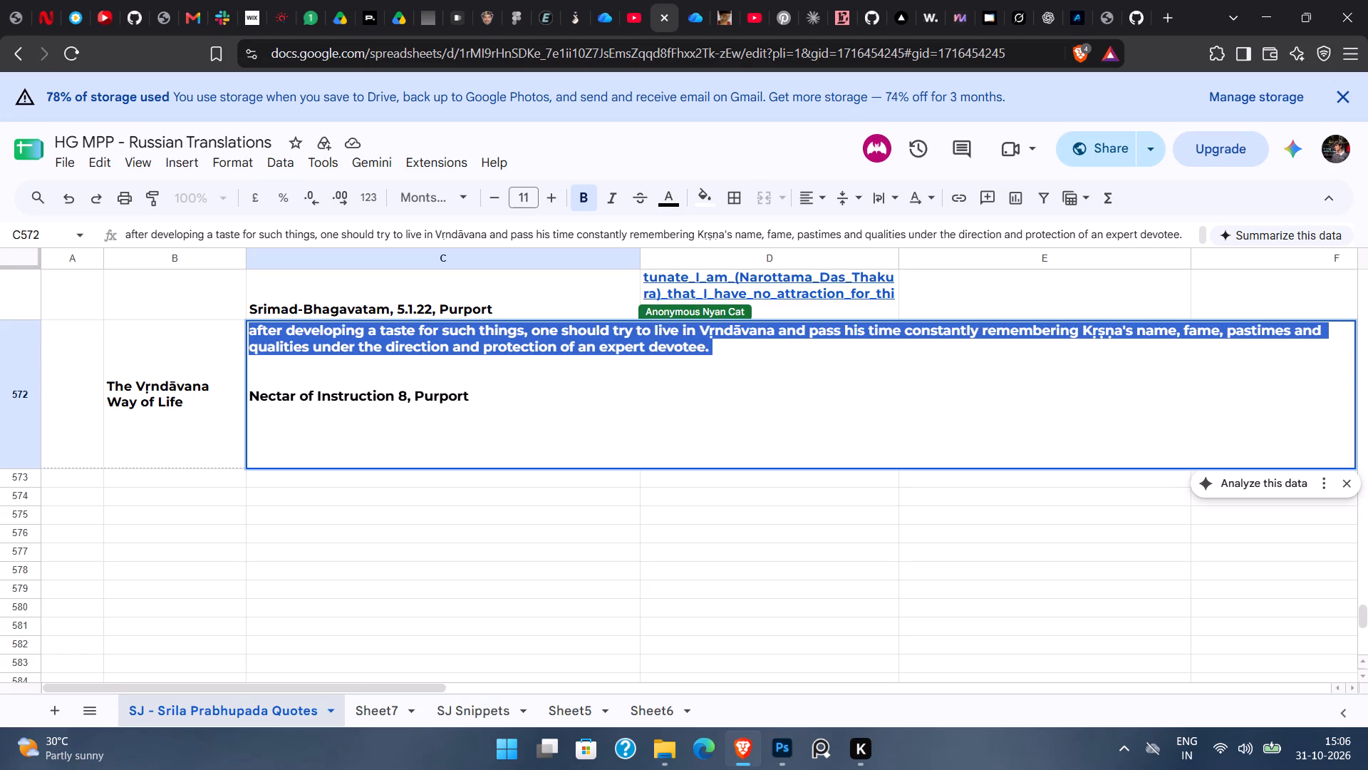
key(ctrl+c)
key(ctrl+c)
click(782, 766)
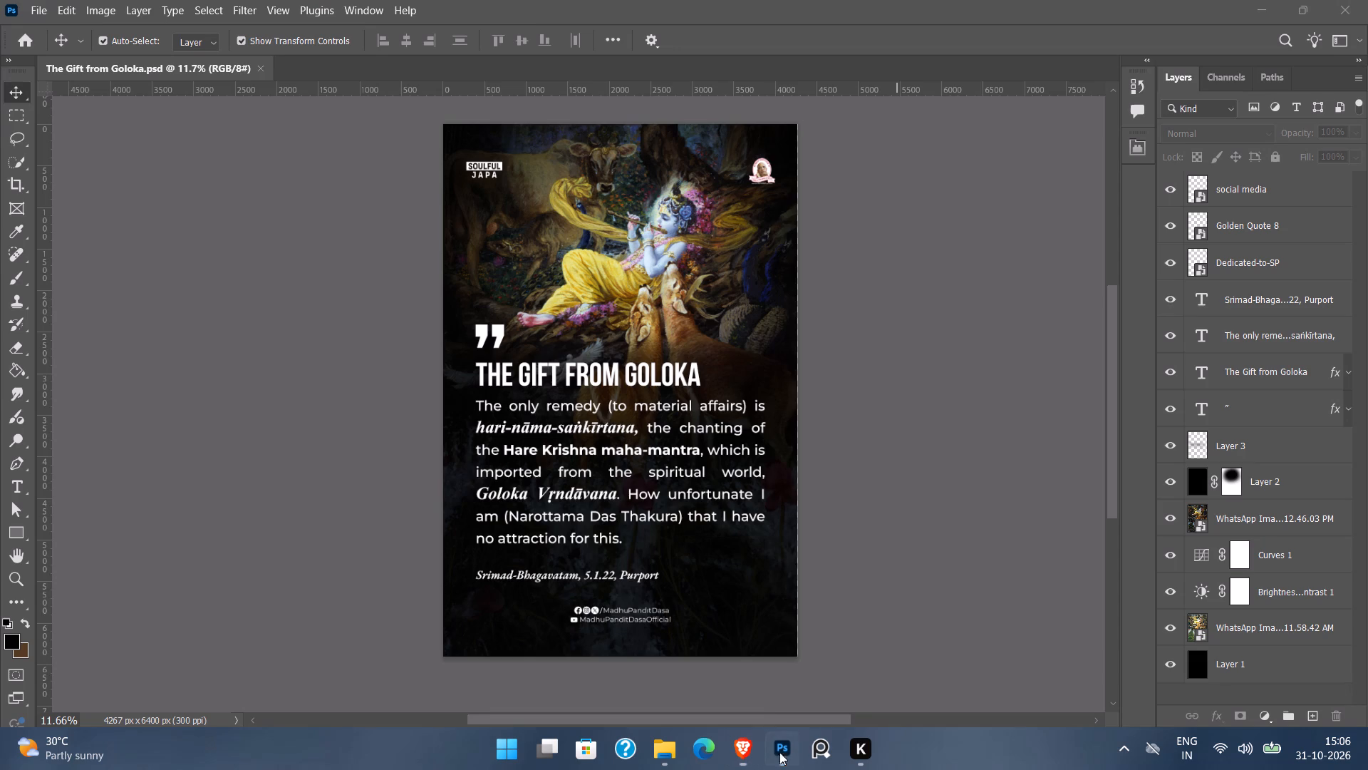
double_click(641, 469)
key(ctrl+v)
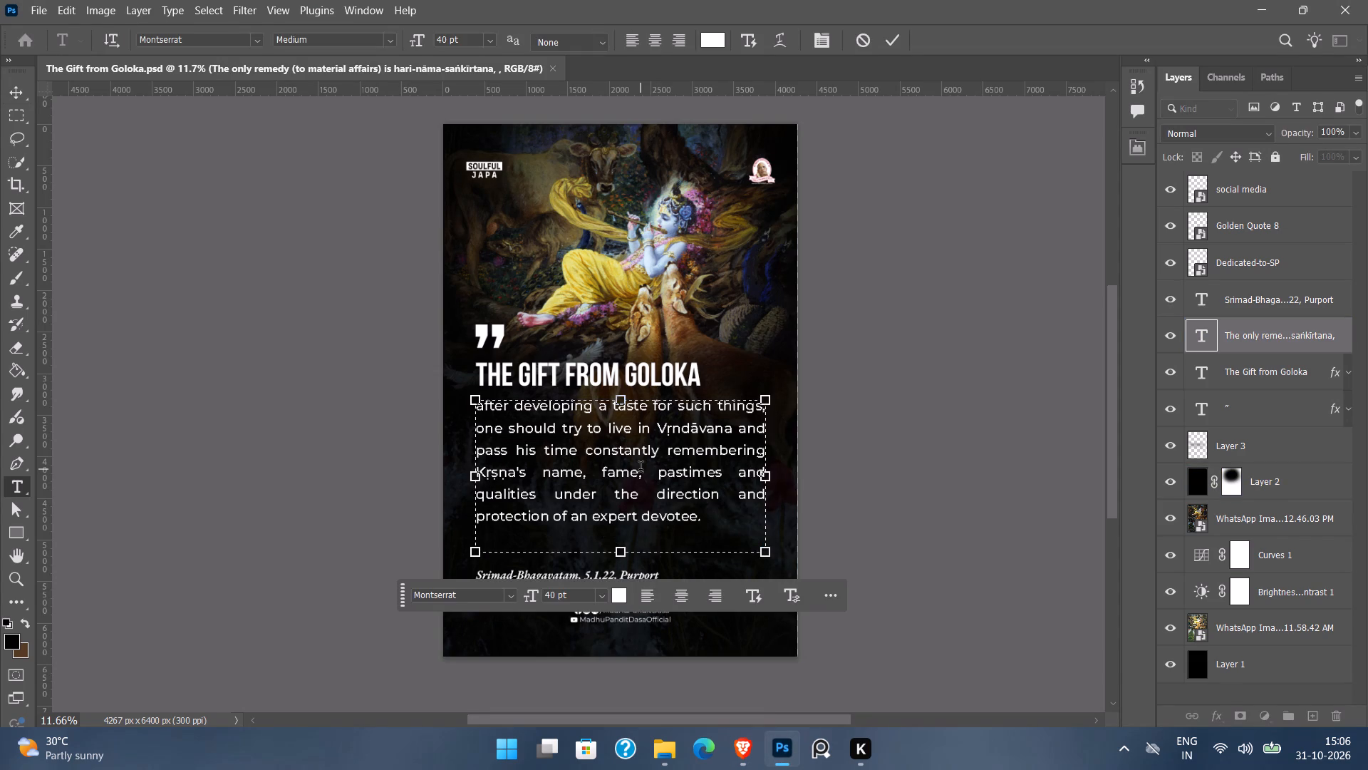
drag(628, 552, 623, 531)
click(901, 515)
click(900, 516)
Replace the poster's citation line with "Nectar of Instruction 8, Purport" copied from cell C572 of the browser spreadsheet.
click(740, 746)
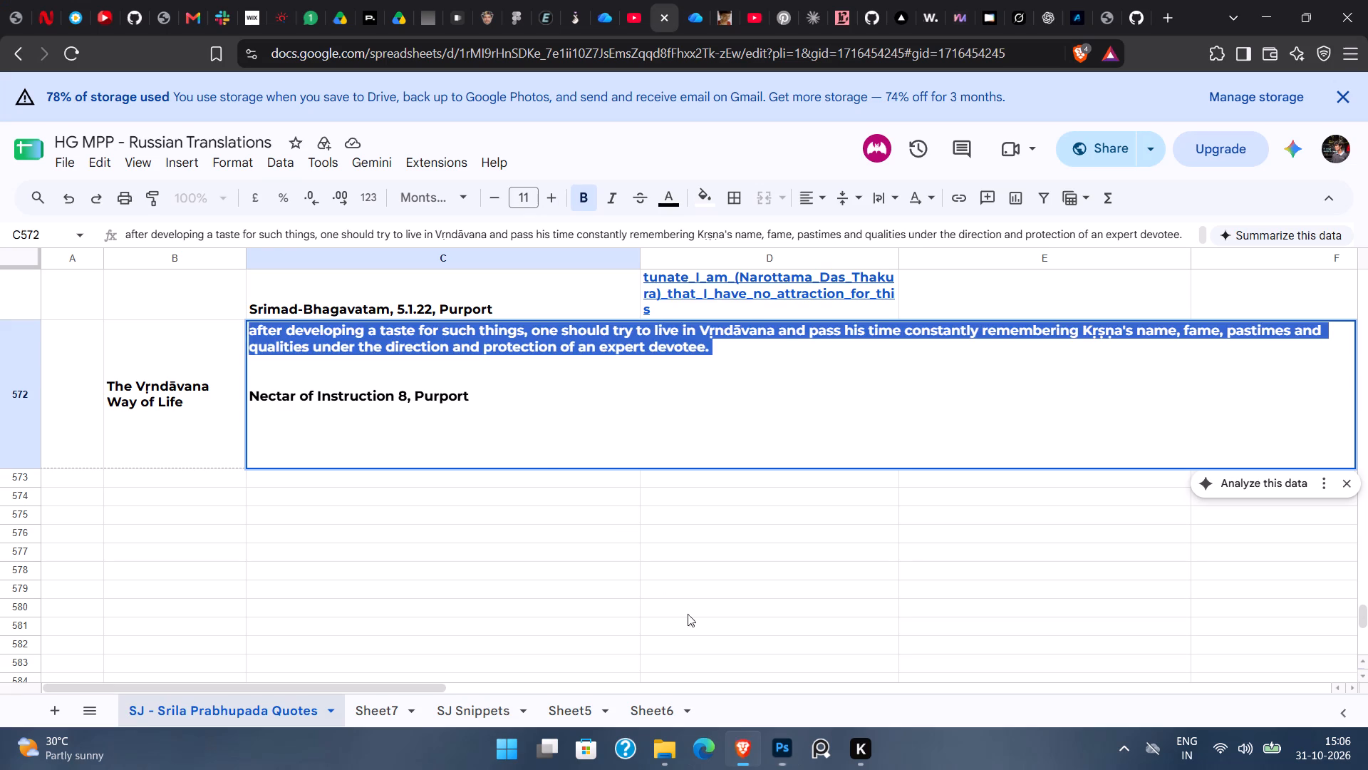
drag(492, 390, 248, 396)
key(ctrl+c)
key(ctrl+c)
click(788, 745)
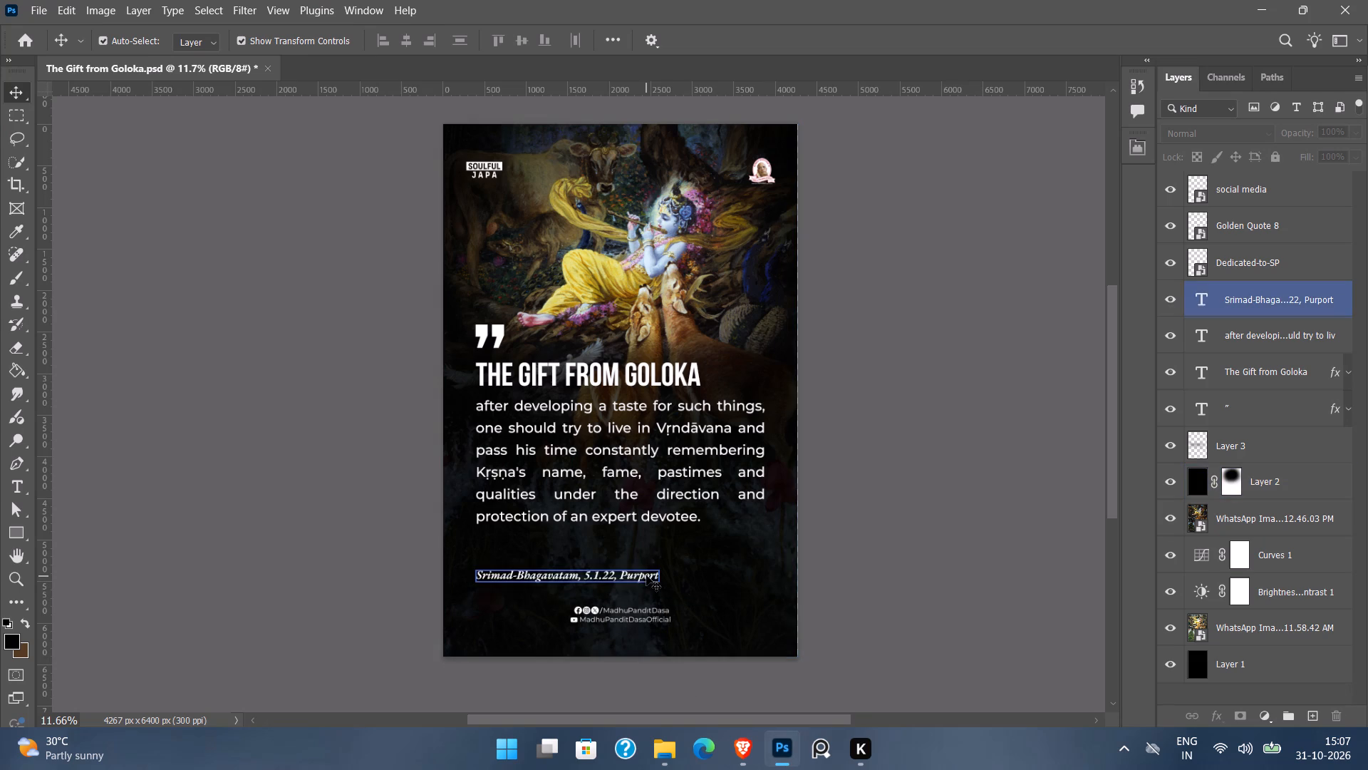
double_click(646, 575)
key(ctrl+v)
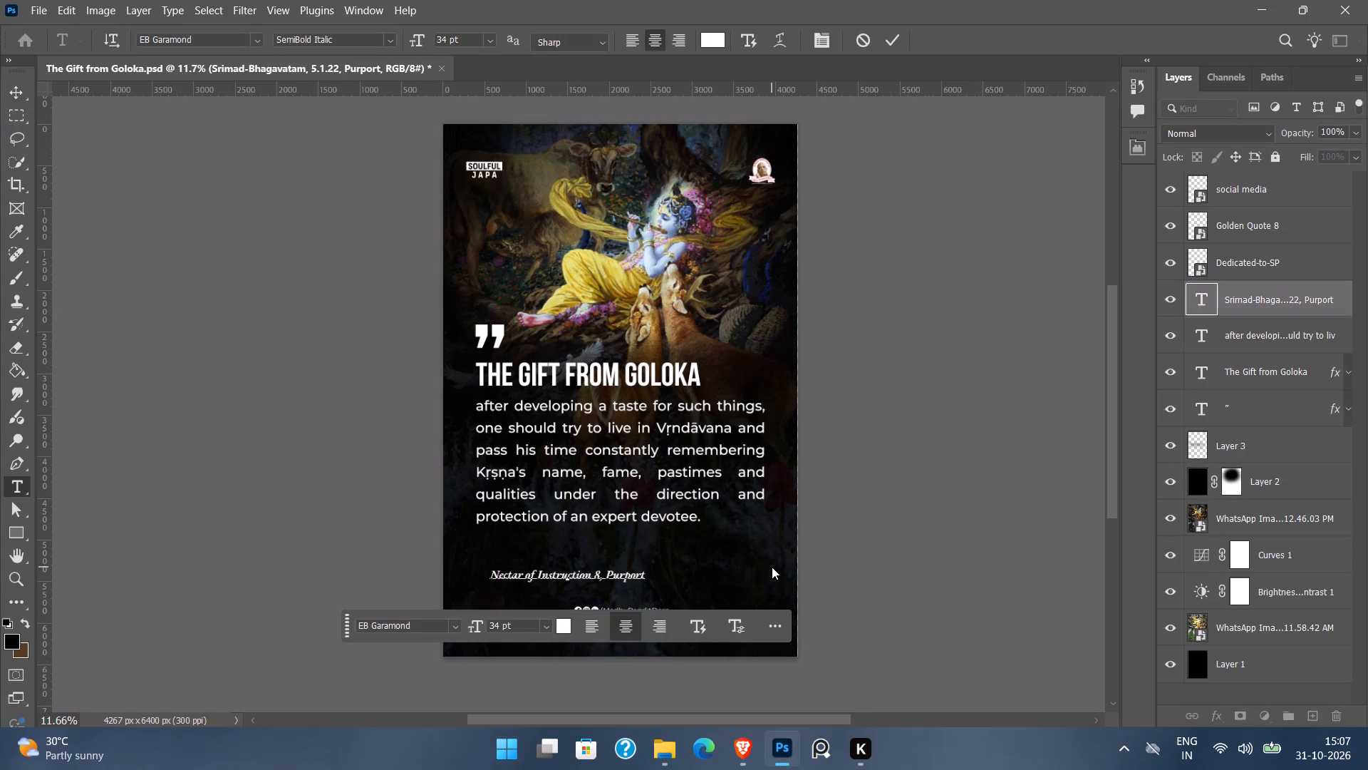
click(935, 538)
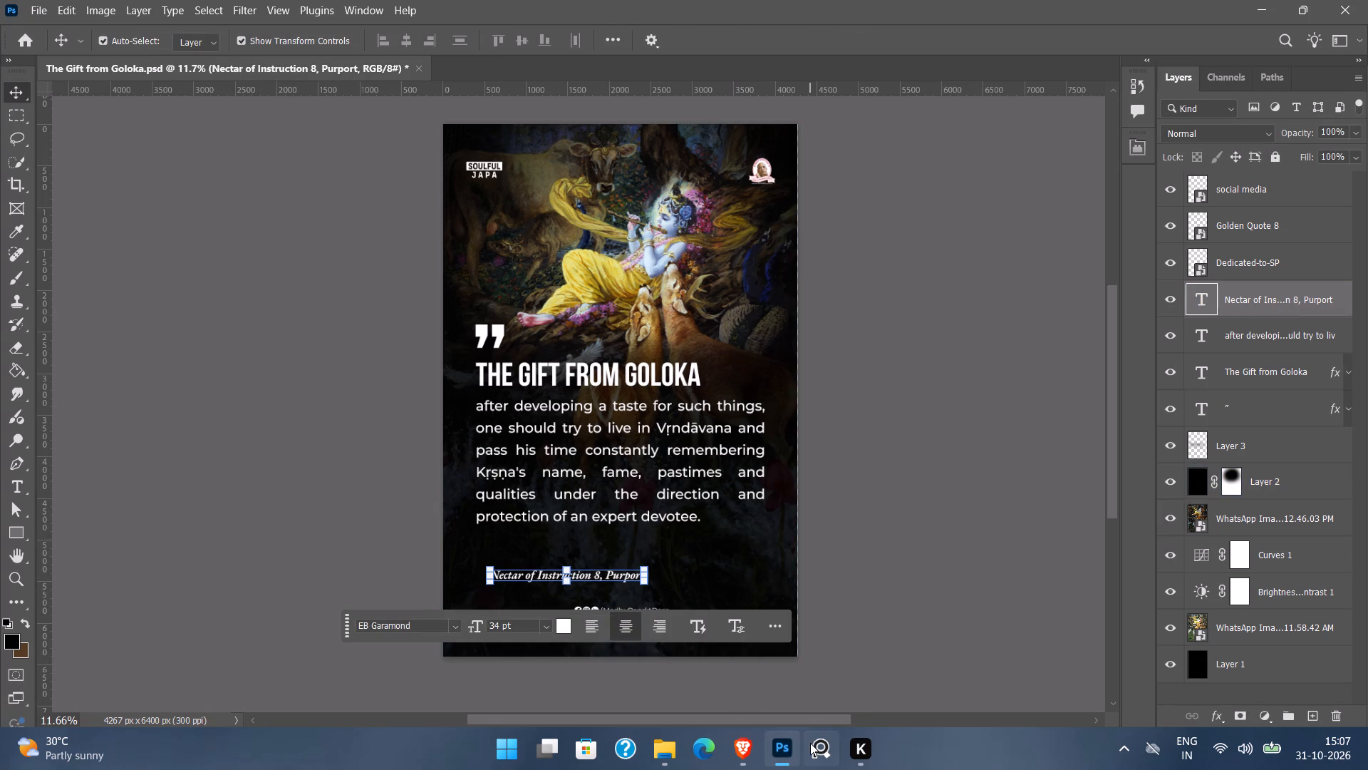
Replace the poster's heading with "The Vṛndāvana Way of Life" copied from cell B572 of the browser spreadsheet.
click(703, 736)
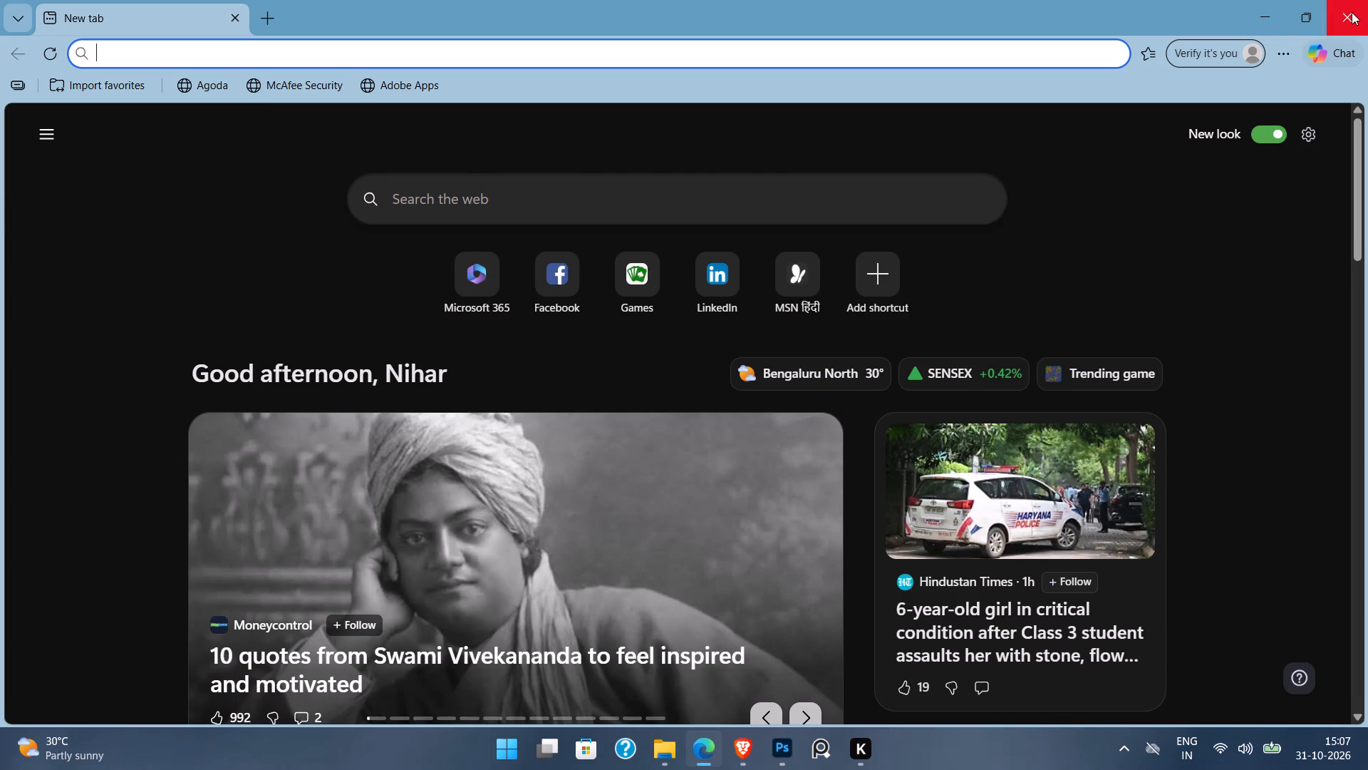
click(1352, 12)
click(737, 736)
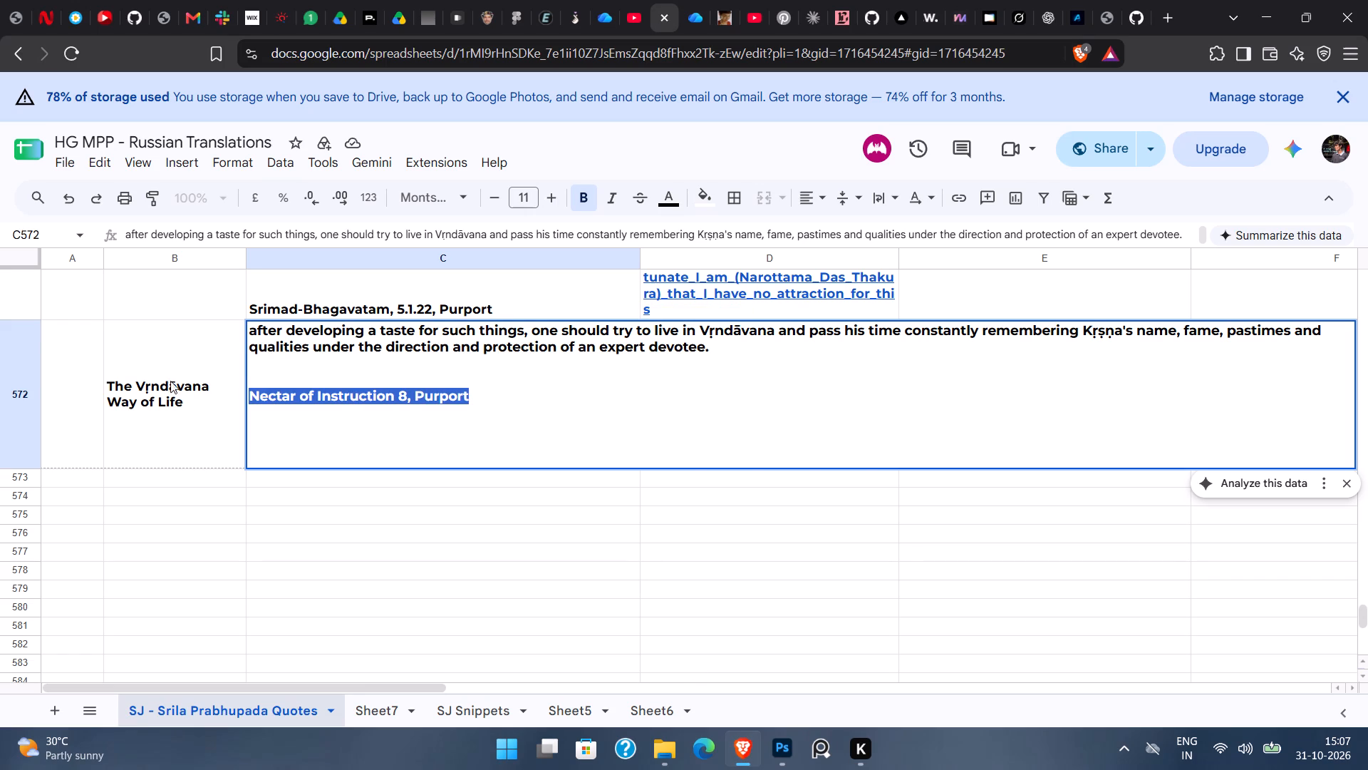
double_click(166, 385)
key(ctrl+a)
key(ctrl+c)
key(ctrl+c)
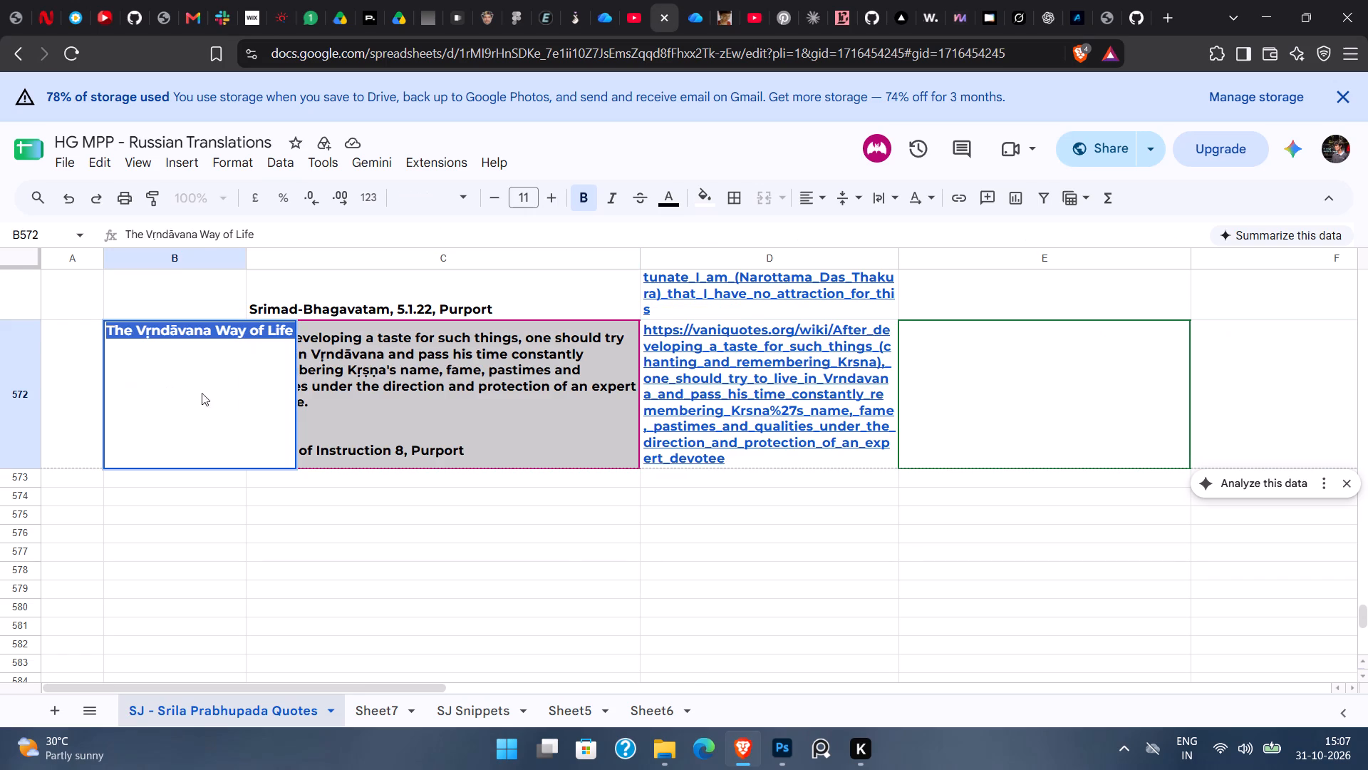
click(779, 735)
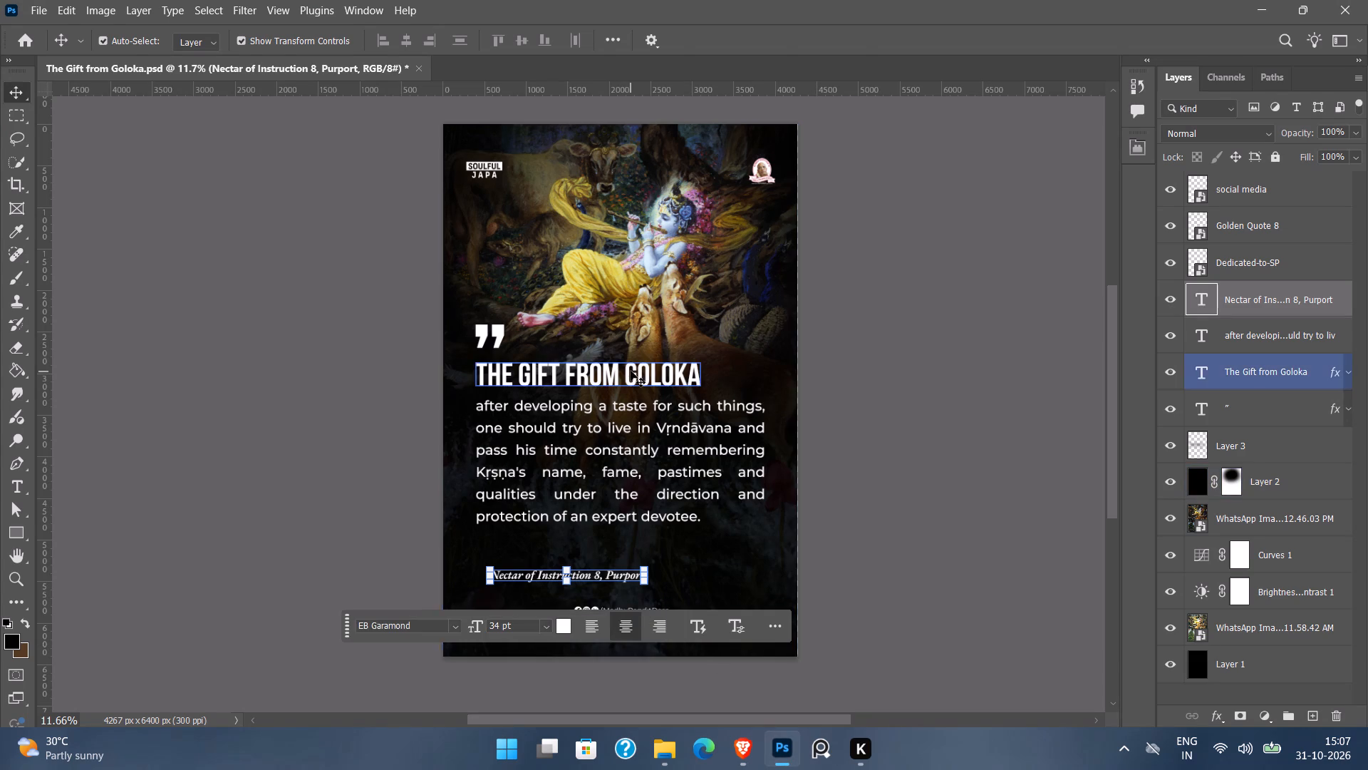
double_click(631, 371)
key(ctrl+v)
click(936, 370)
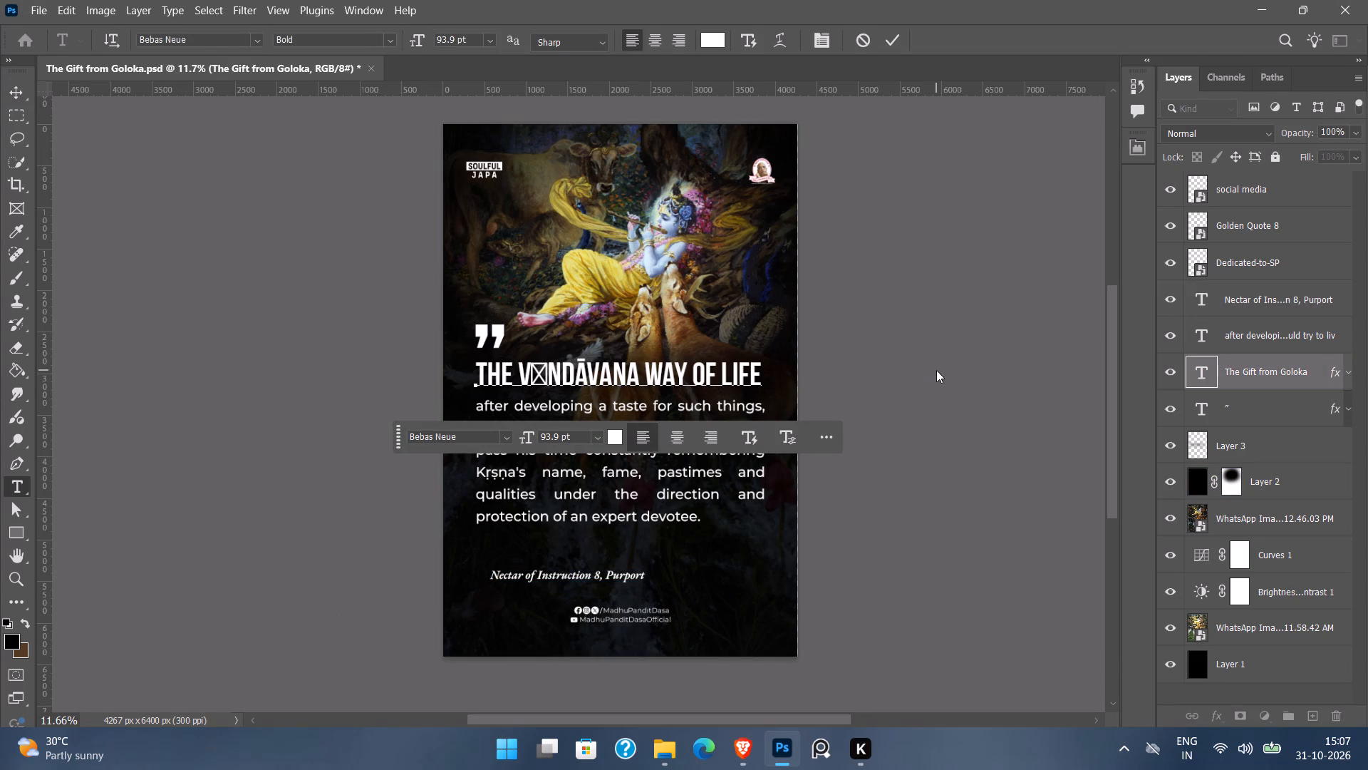
click(936, 370)
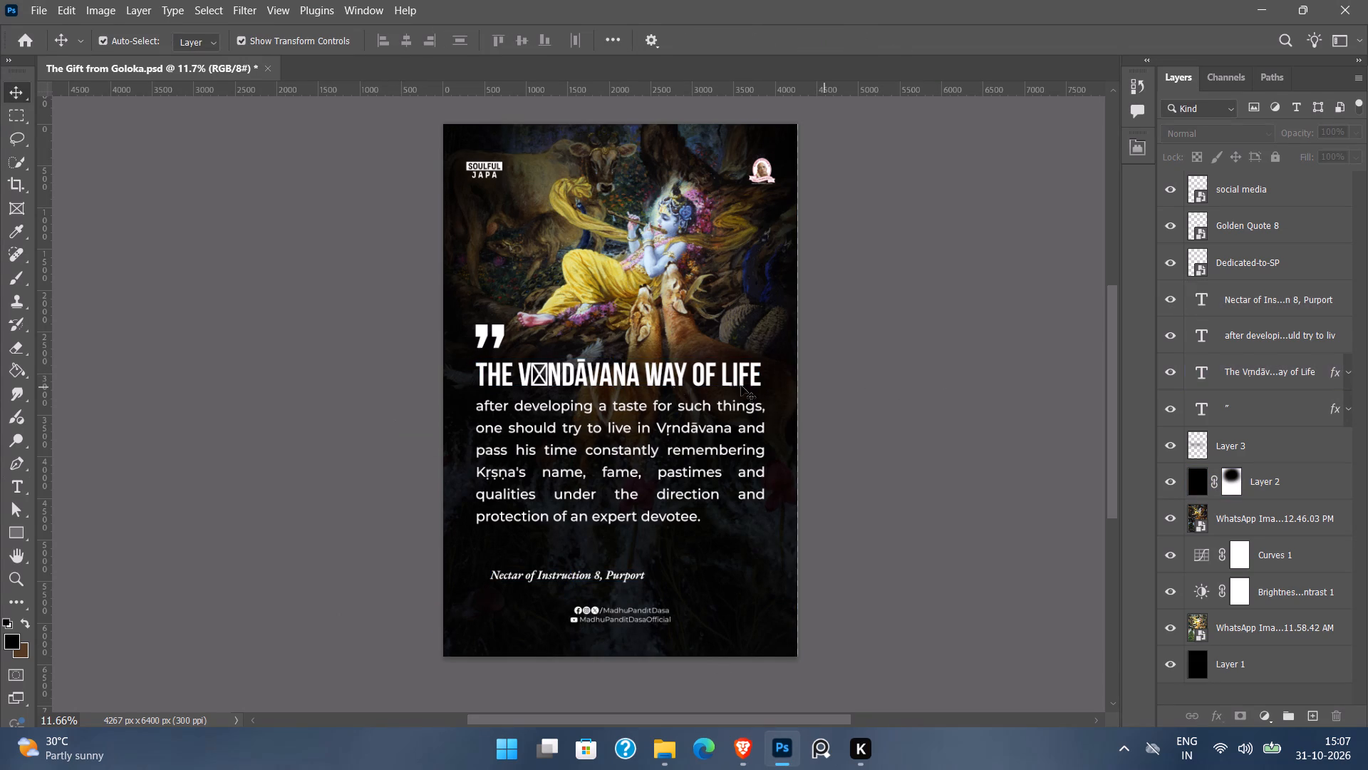
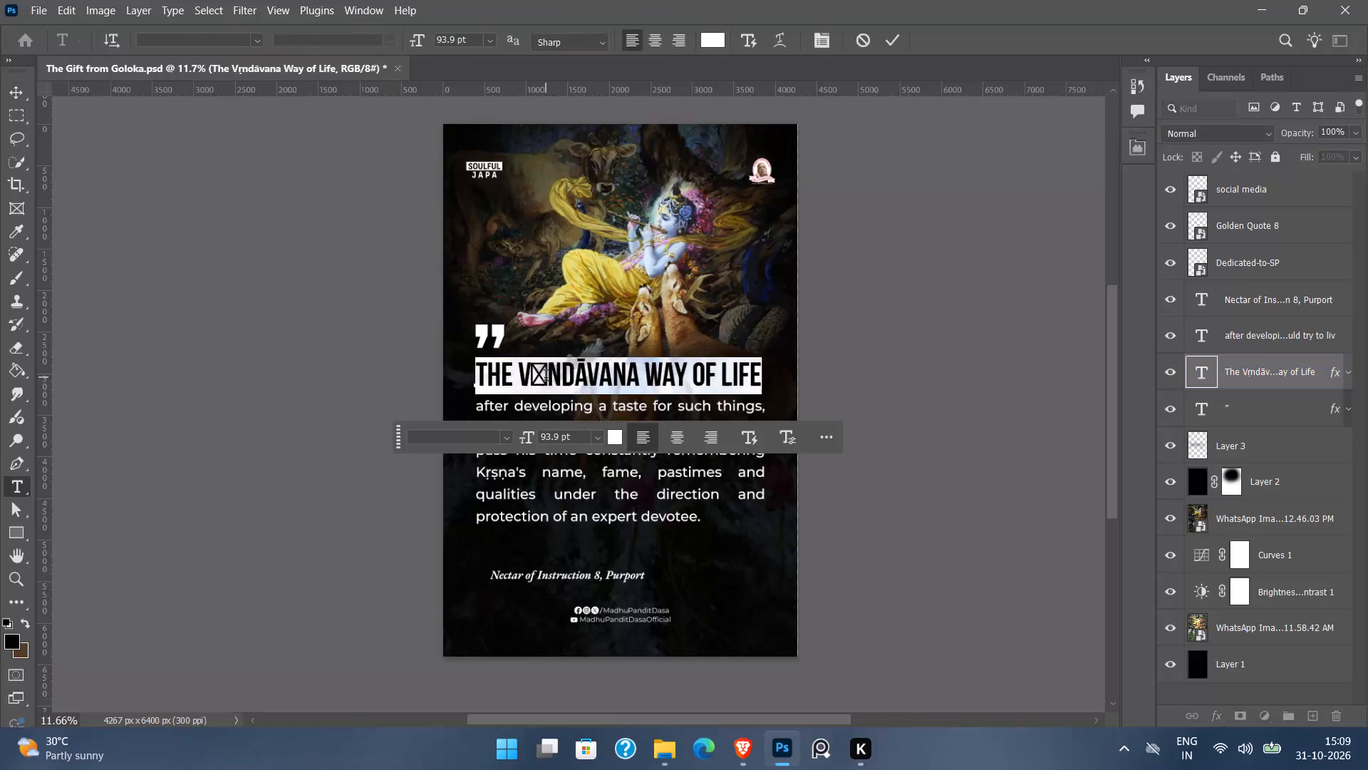
Replace the unsupported "ṛ" glyph in the poster heading with a plain "r", making it "The Vrndāvana Way of Life".
drag(546, 377, 537, 377)
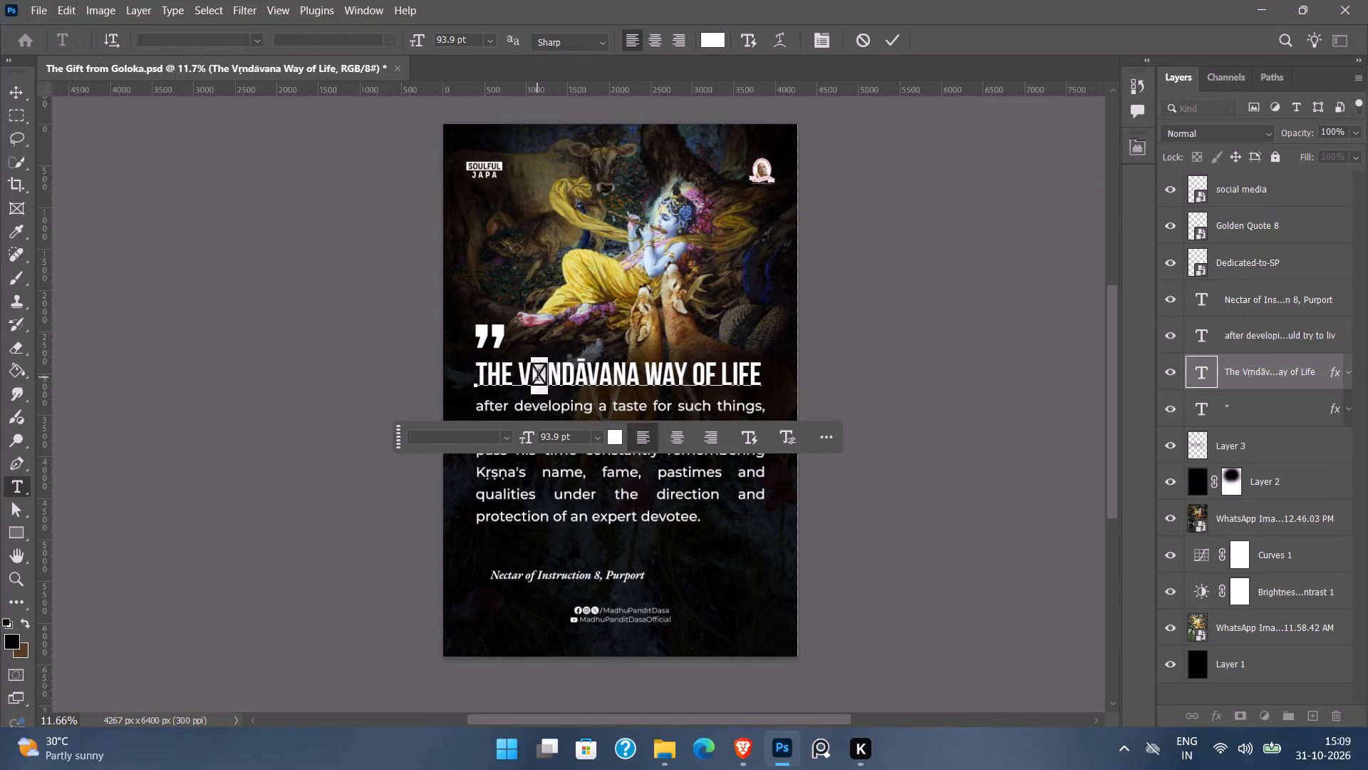
key(r)
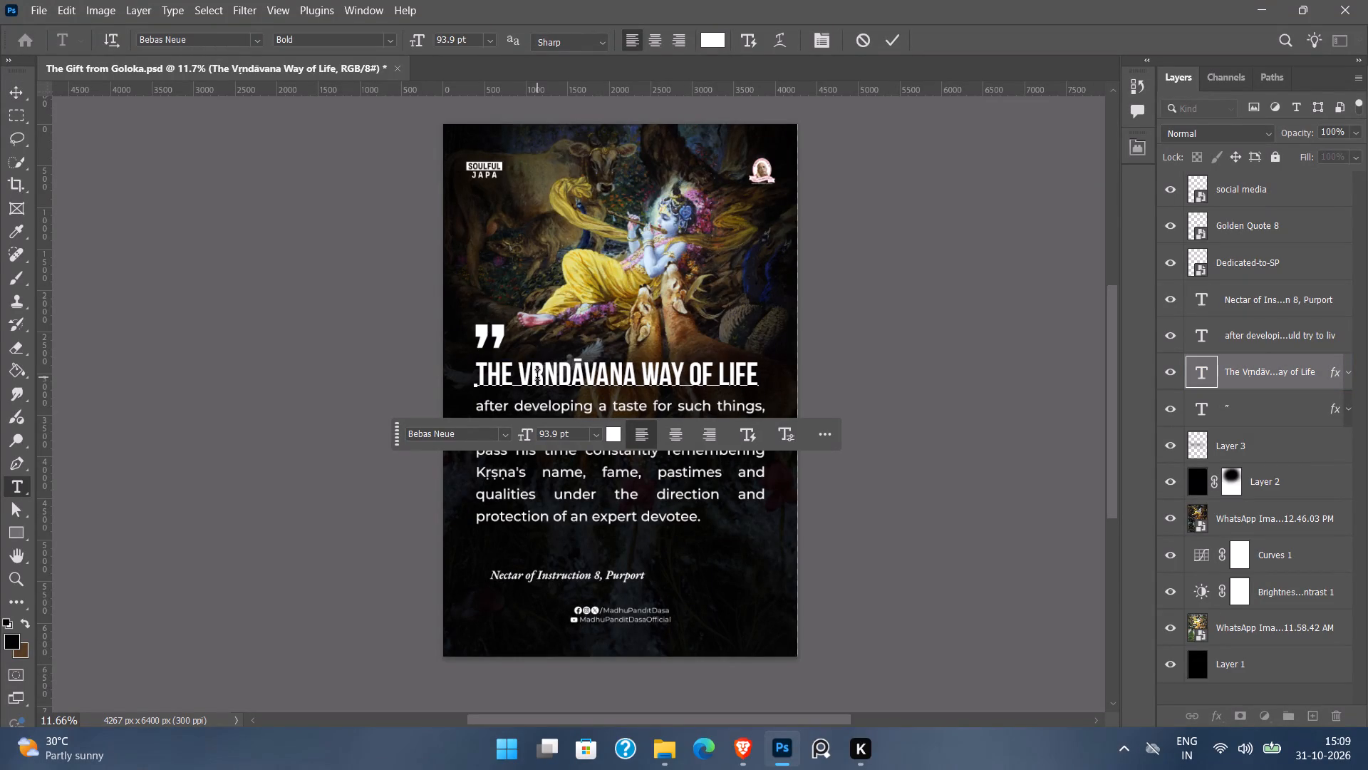
key(Return)
click(814, 339)
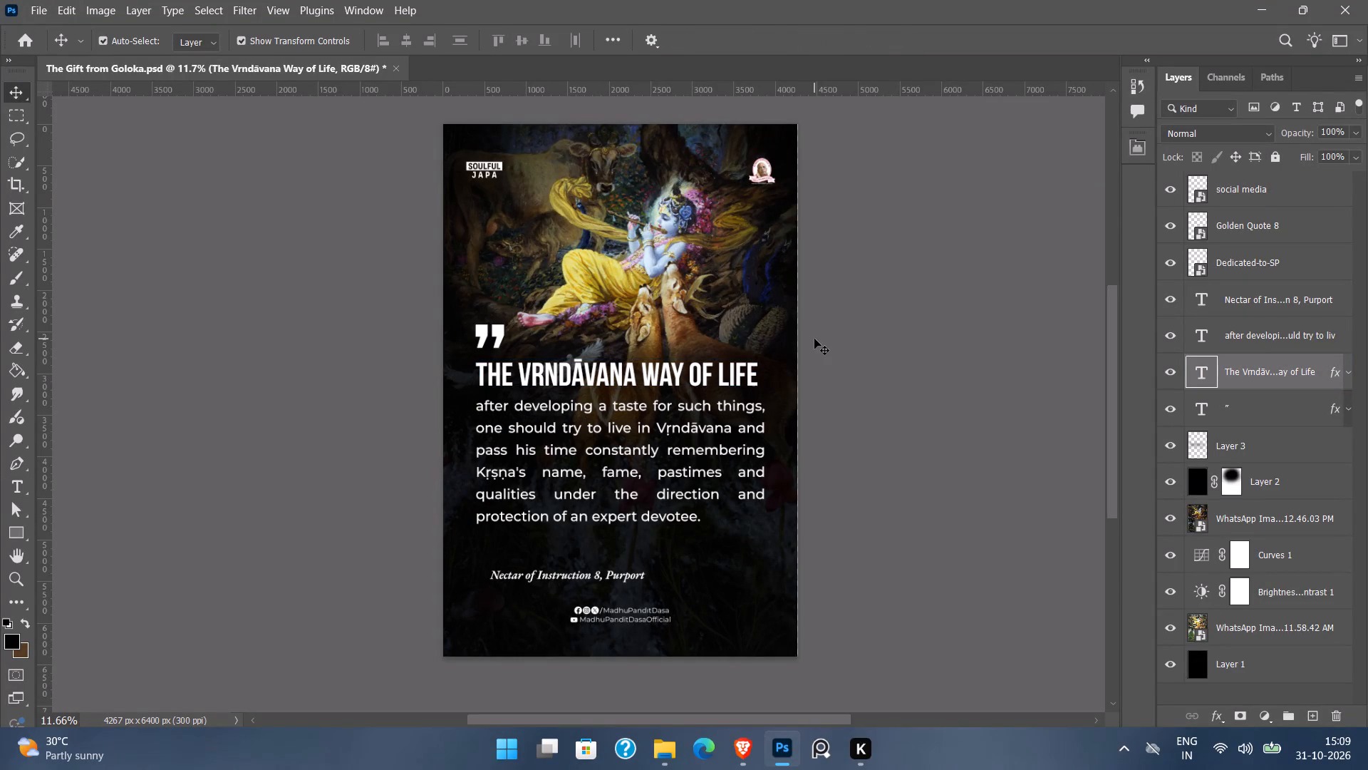
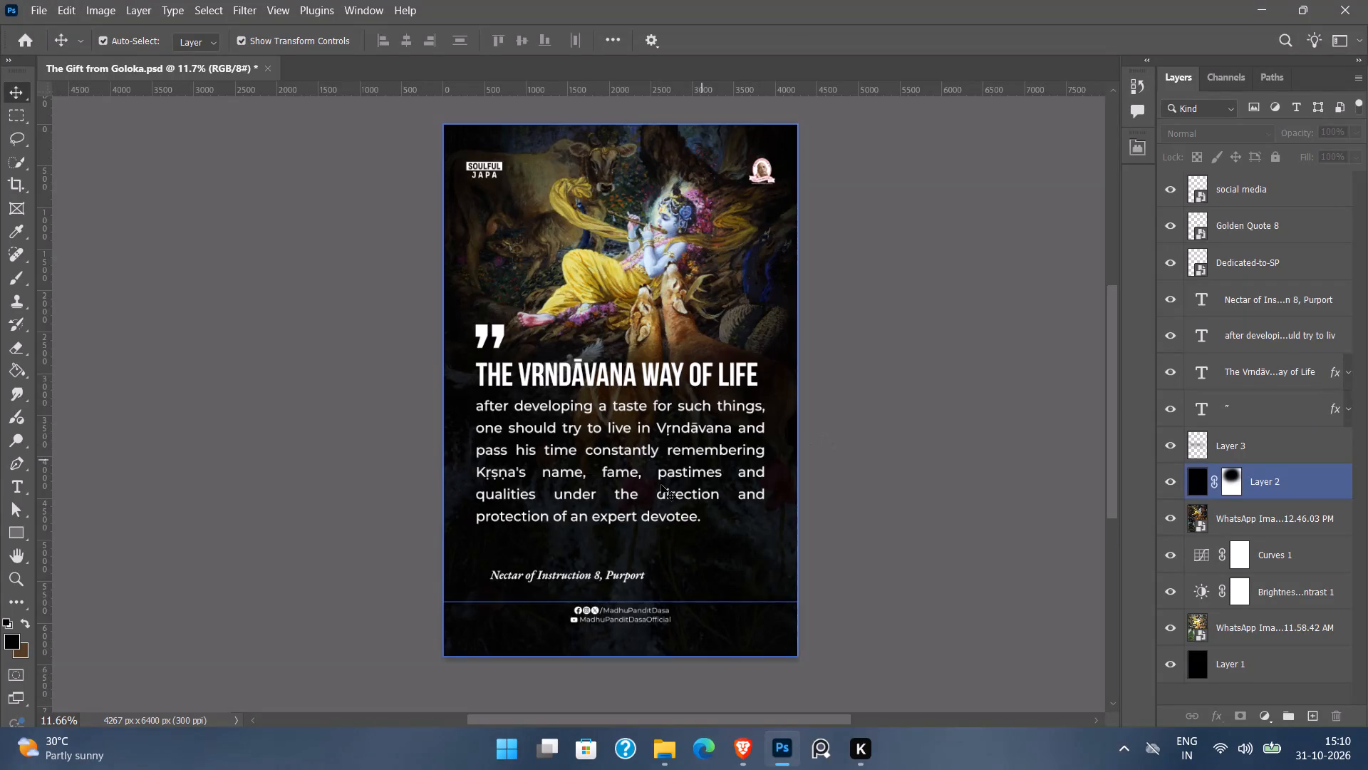
Nudge the "Nectar of Instruction 8, Purport" citation slightly upward on the poster.
click(608, 576)
key(Up)
key(Up)
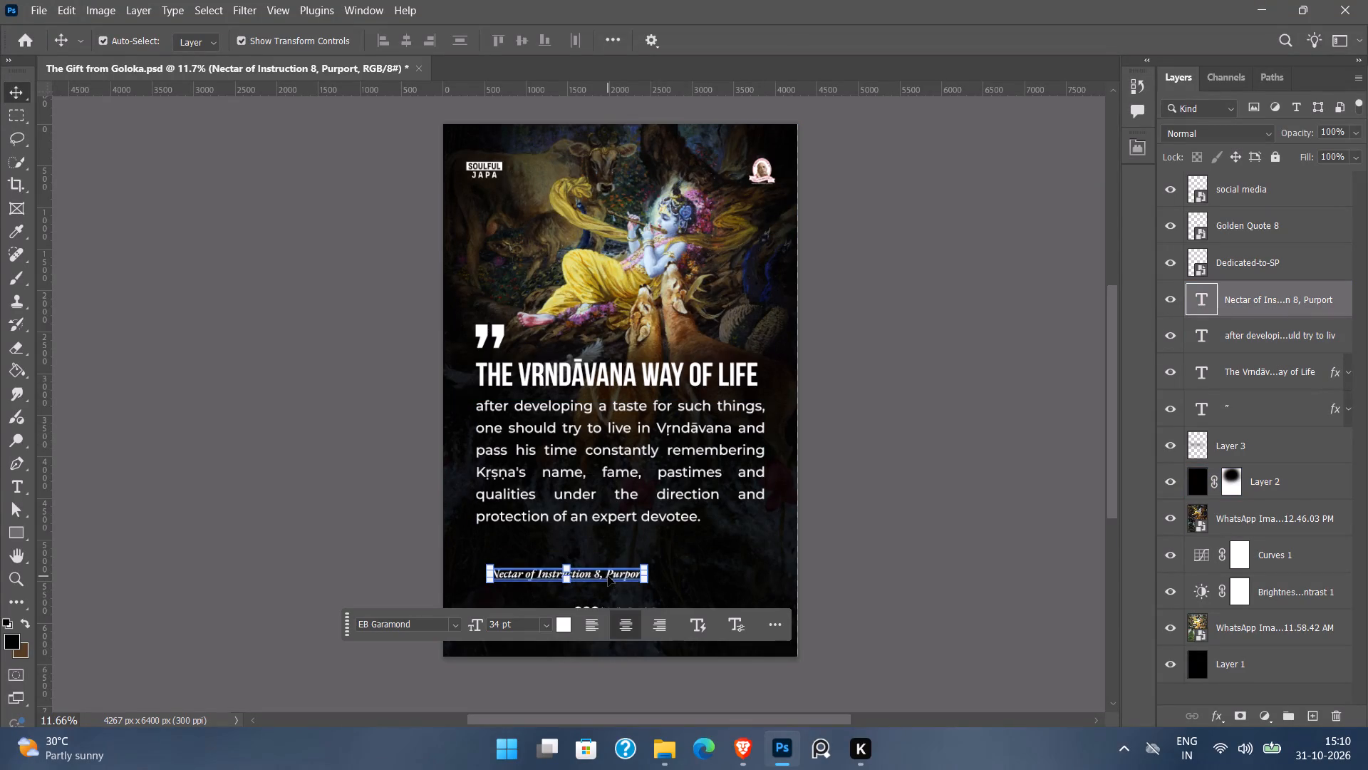
key(Up)
key(Up)
click(1026, 560)
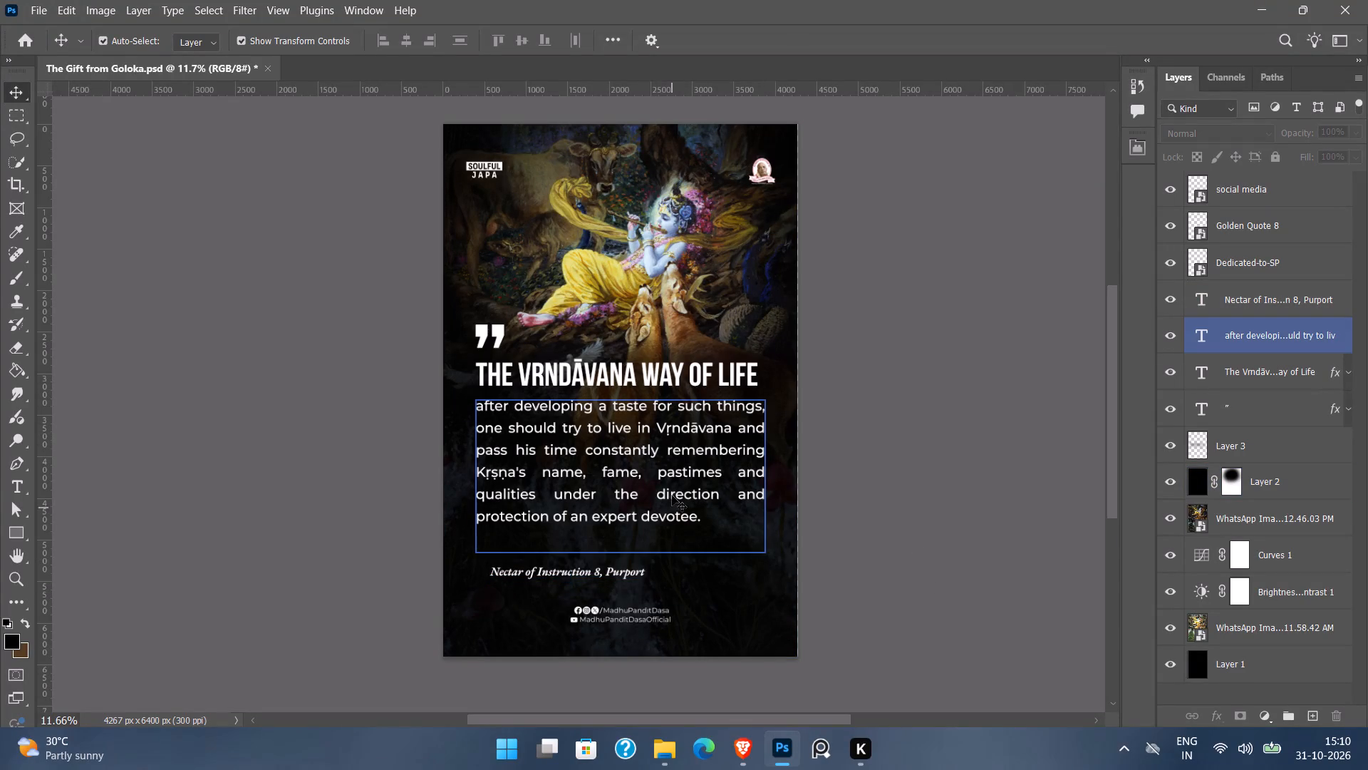
Nudge the quote paragraph slightly downward, away from the heading.
click(672, 489)
key(Down)
key(Down)
key(Down)
key(Down)
key(Down)
key(Down)
key(Down)
key(Down)
key(Down)
key(Down)
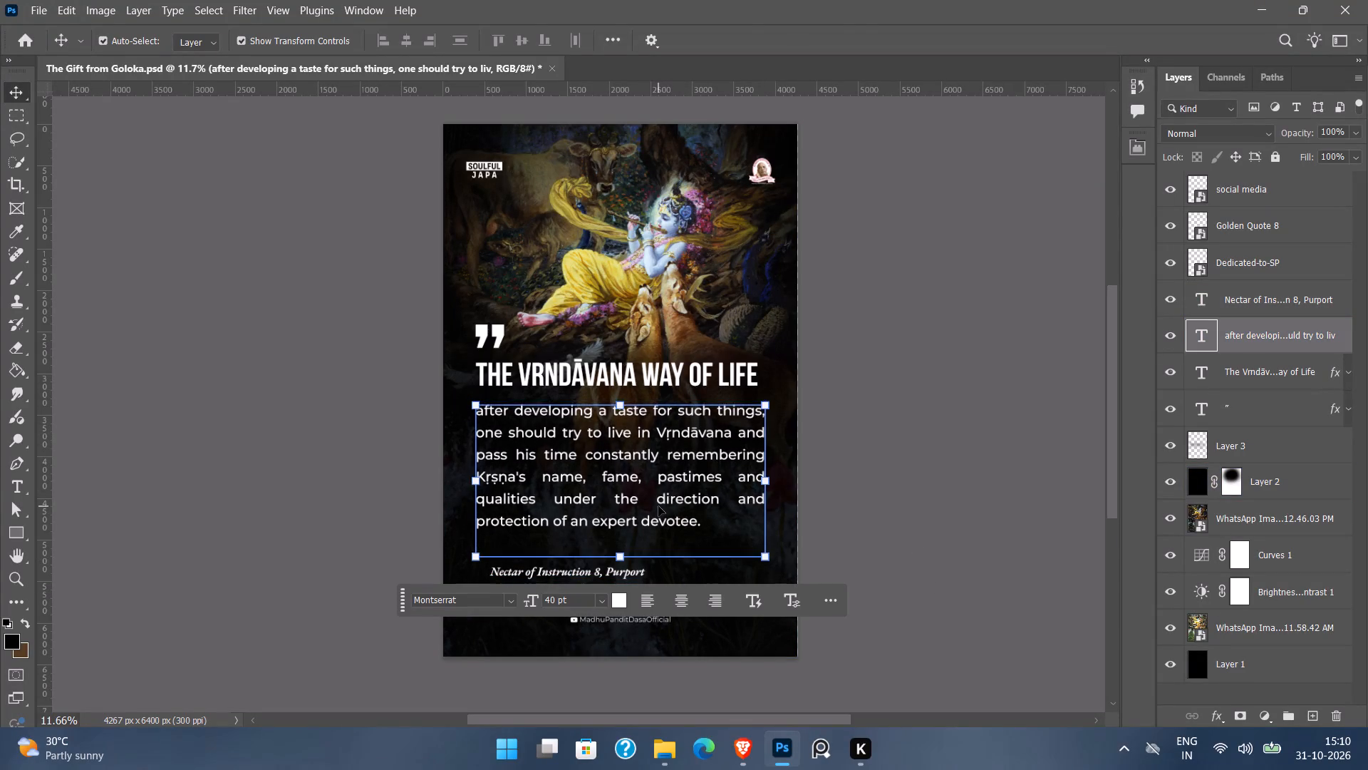
Shorten the quote paragraph's text box to about 1500 px high so its bottom edge fits just below the last line.
double_click(658, 506)
drag(621, 557, 622, 528)
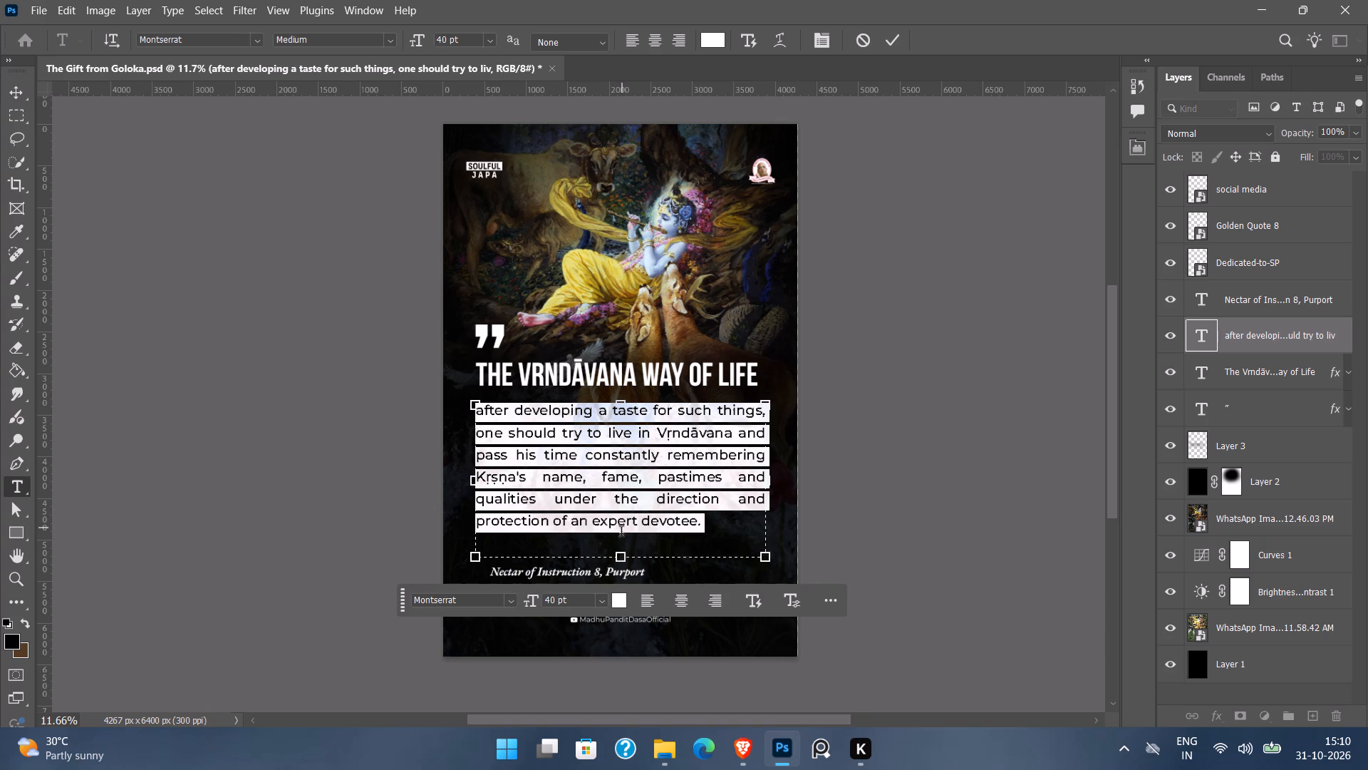
drag(623, 560, 625, 535)
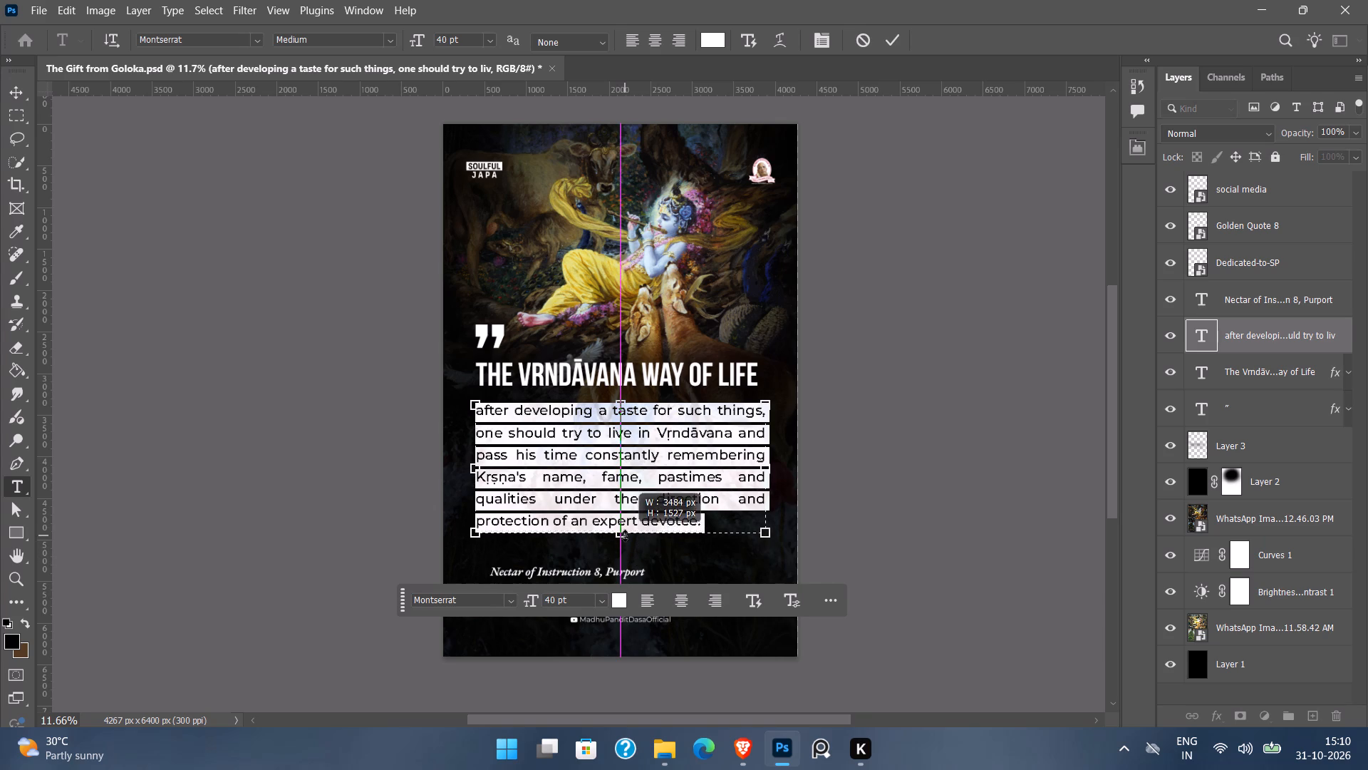
drag(625, 535, 624, 534)
click(966, 518)
click(966, 517)
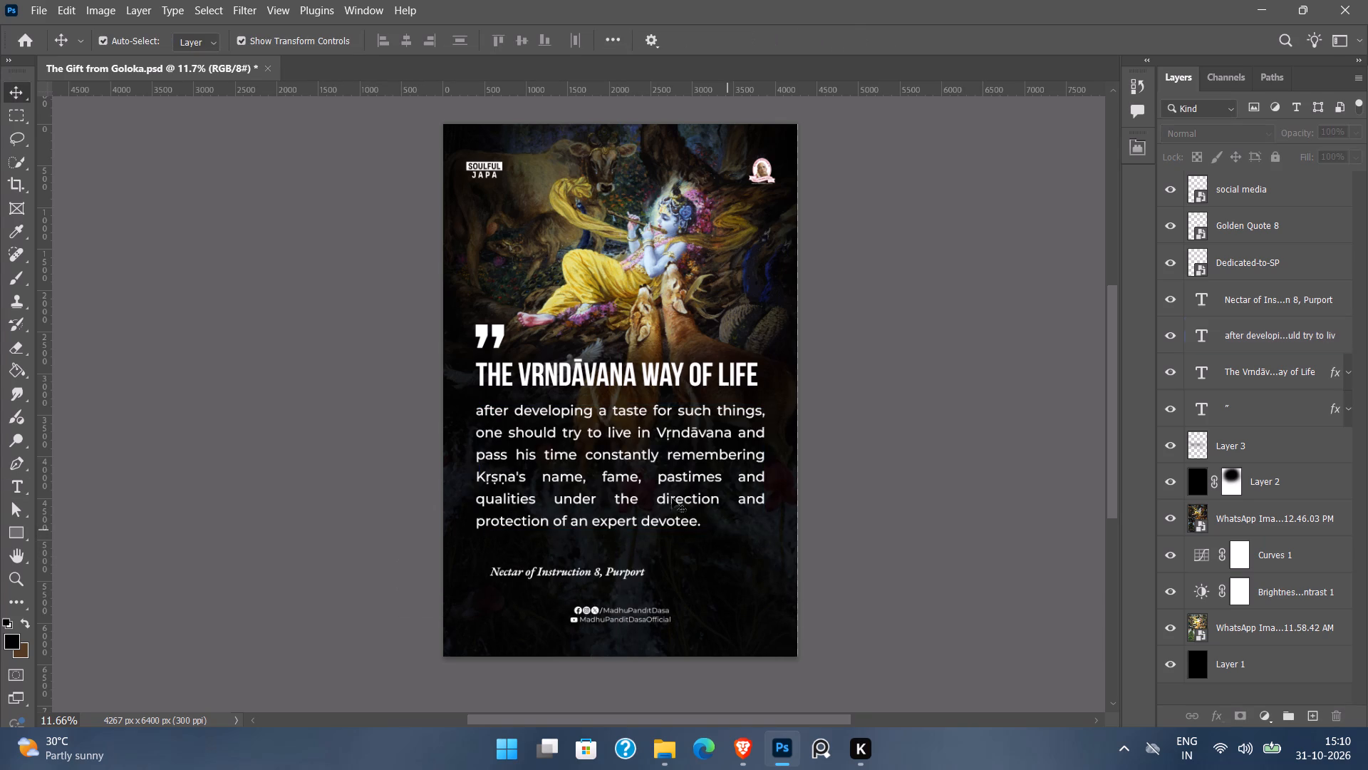
Move the quote paragraph further down, closer to the citation line, keeping its horizontal position.
click(638, 488)
drag(399, 577, 413, 694)
key(Down)
key(Down)
key(Down)
key(Down)
key(Down)
key(Down)
key(Down)
key(Down)
key(Down)
key(Down)
key(Down)
key(Down)
key(Down)
key(Down)
key(Down)
key(Down)
key(Down)
key(Down)
key(Down)
key(Down)
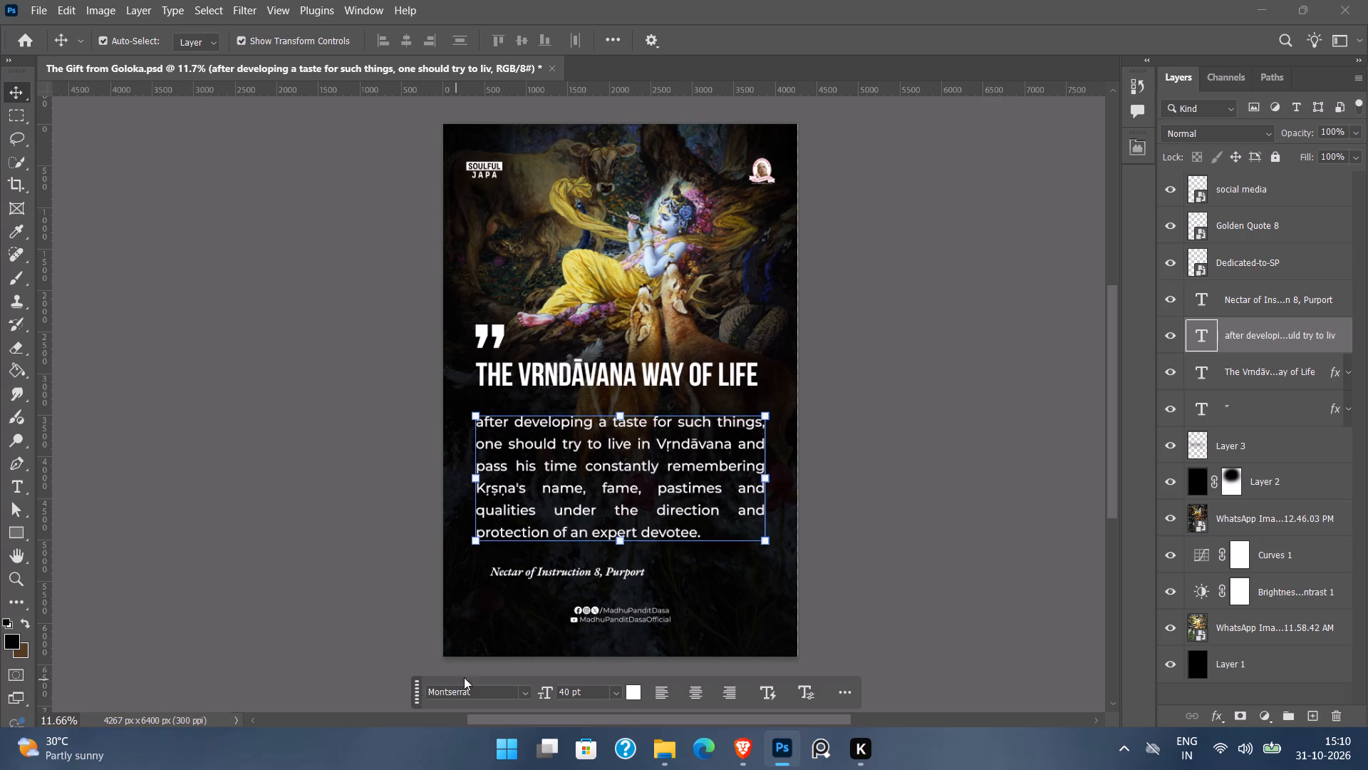
click(938, 483)
Move the heading and the quotation mark down together so they sit just above the quote paragraph.
click(621, 380)
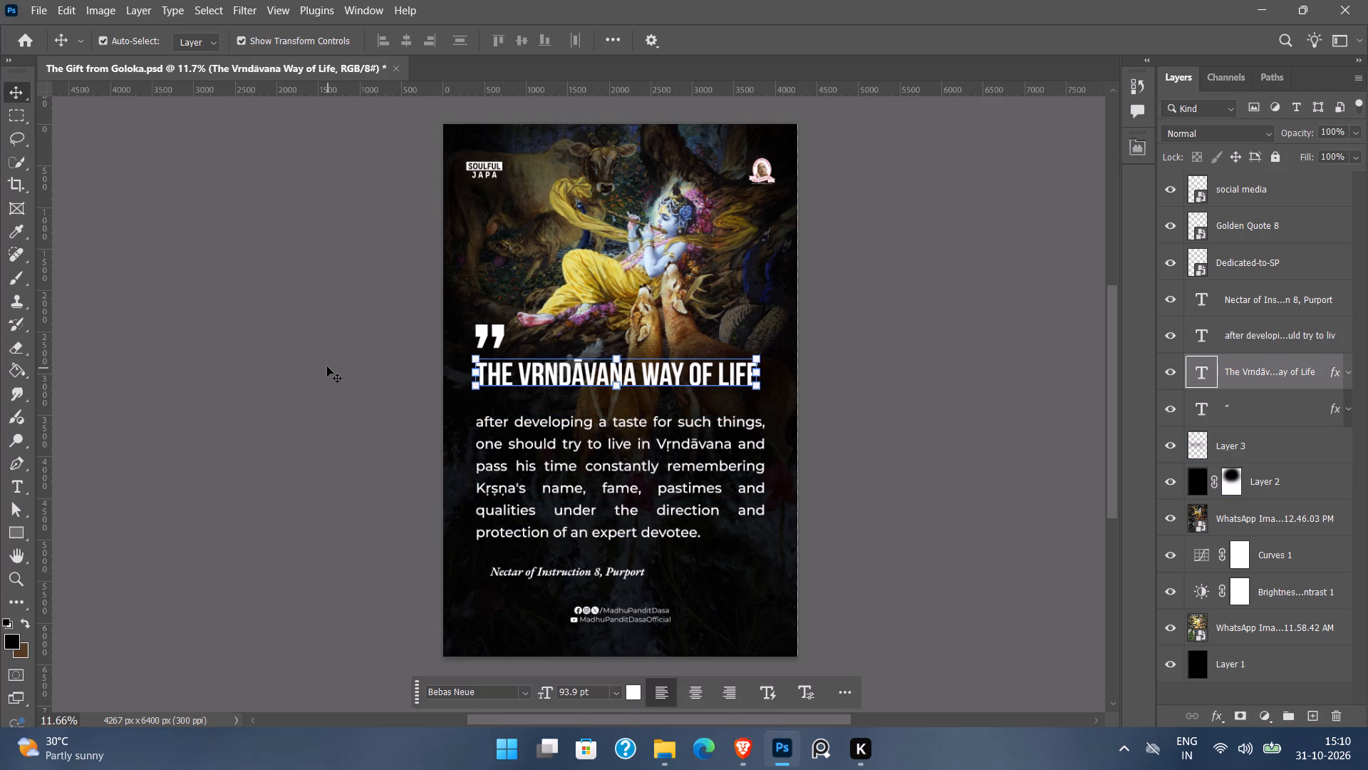
shift+click(489, 332)
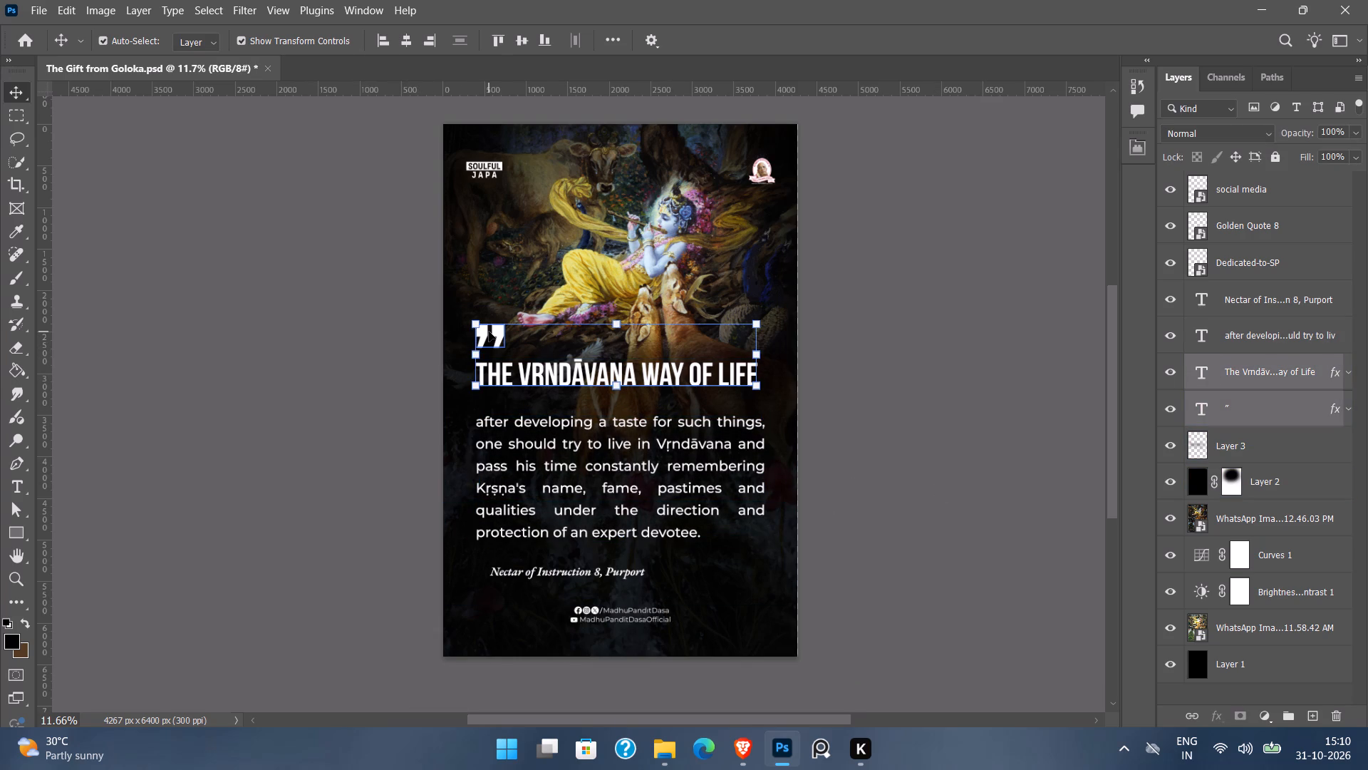
key(Down)
key(Down)
key(Down)
key(Down)
key(Down)
key(Down)
key(Down)
key(Down)
key(Down)
key(Down)
key(Down)
key(Down)
key(Down)
key(Down)
key(Down)
key(Down)
key(Down)
key(Down)
key(Down)
key(Down)
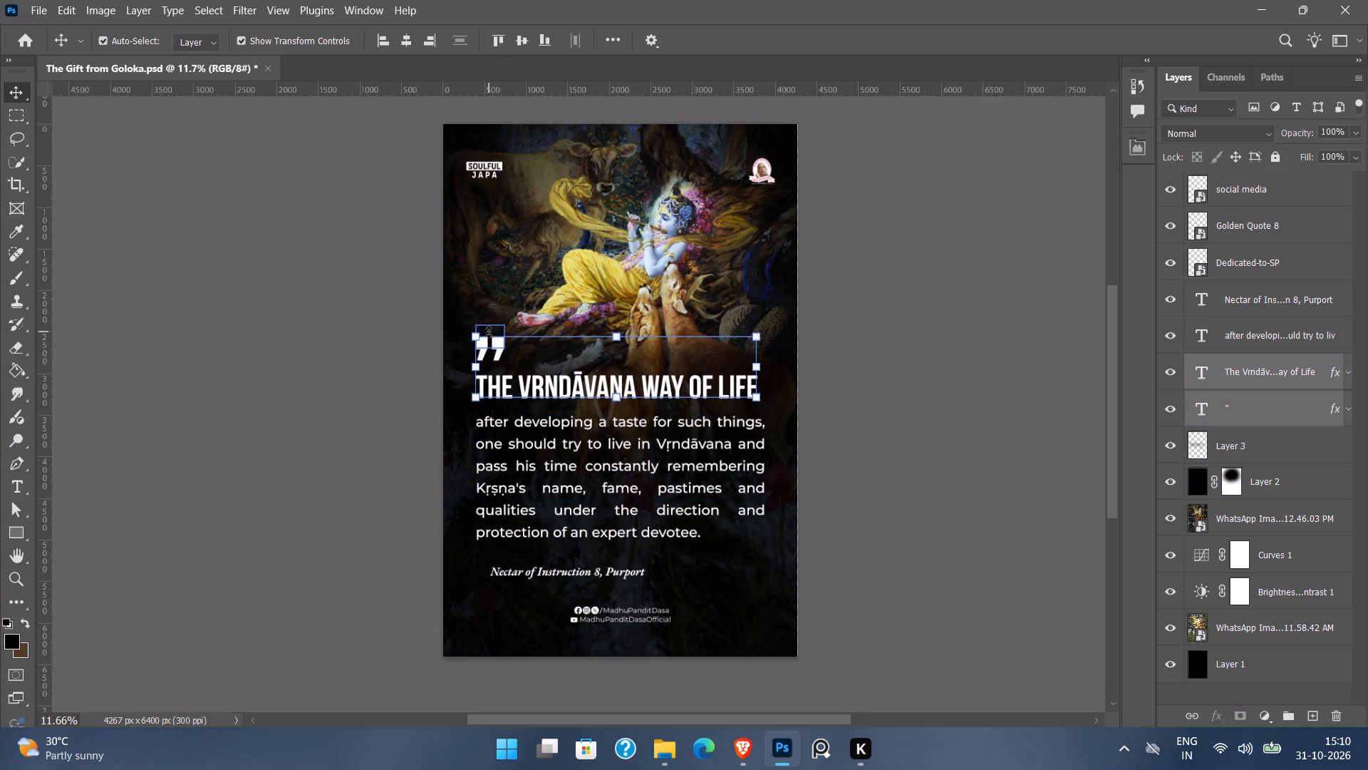
click(950, 491)
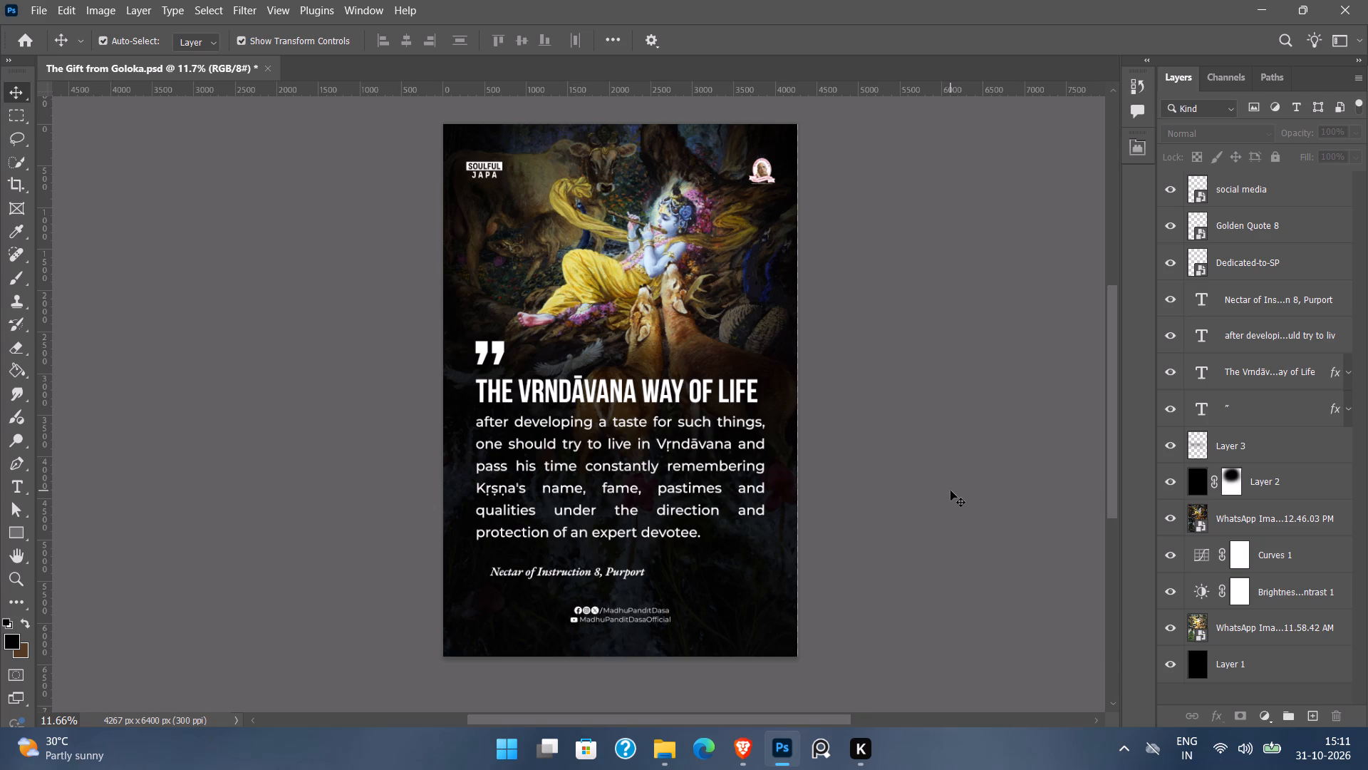
Capitalize the first letter of the quote paragraph so it begins with "After".
double_click(516, 432)
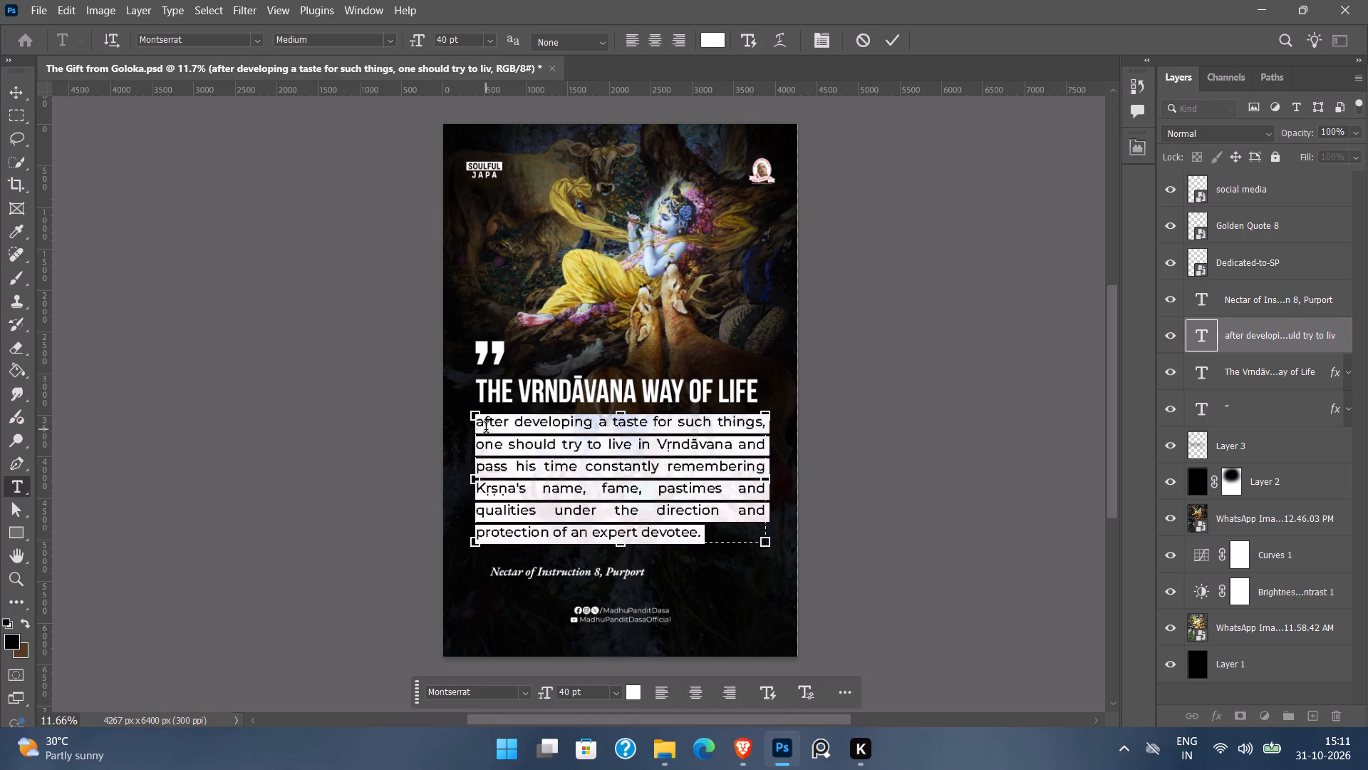
drag(484, 427, 463, 426)
key(shift+a)
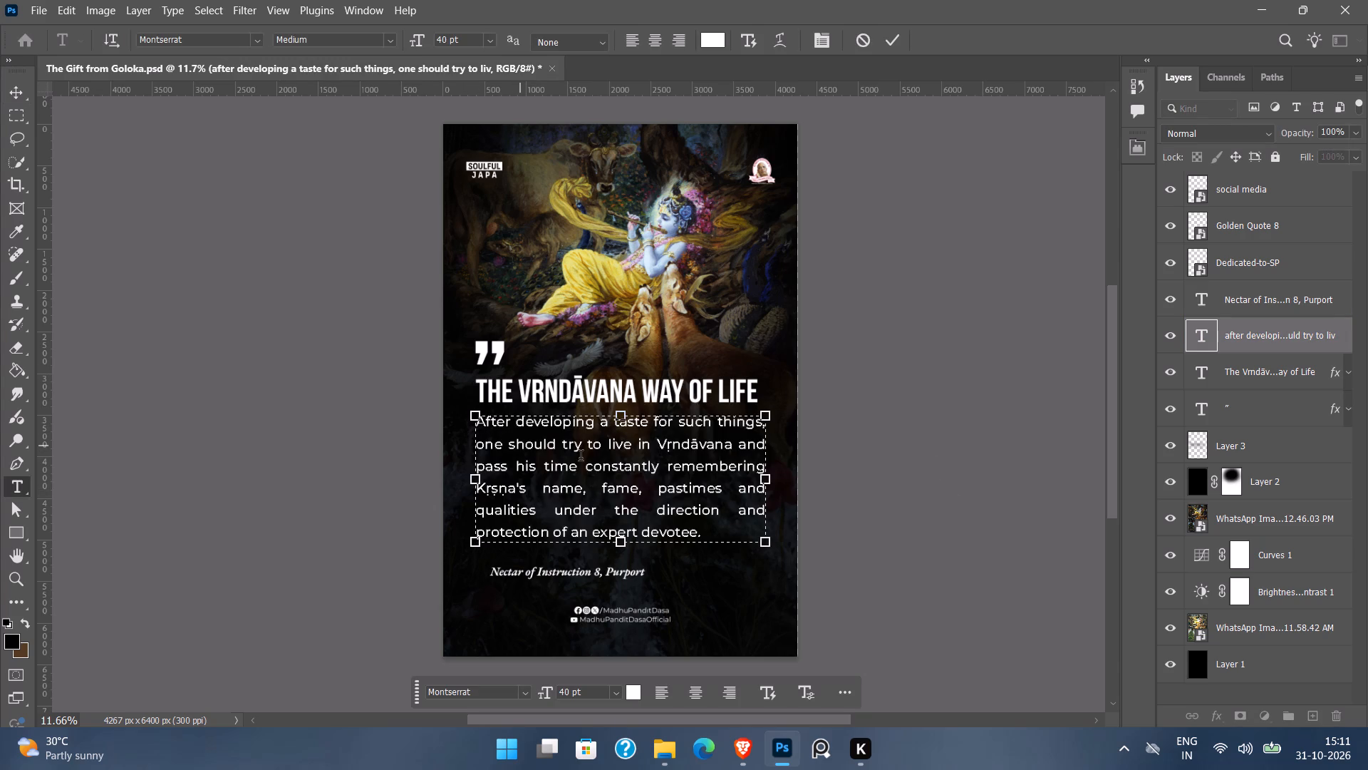
click(979, 436)
click(979, 436)
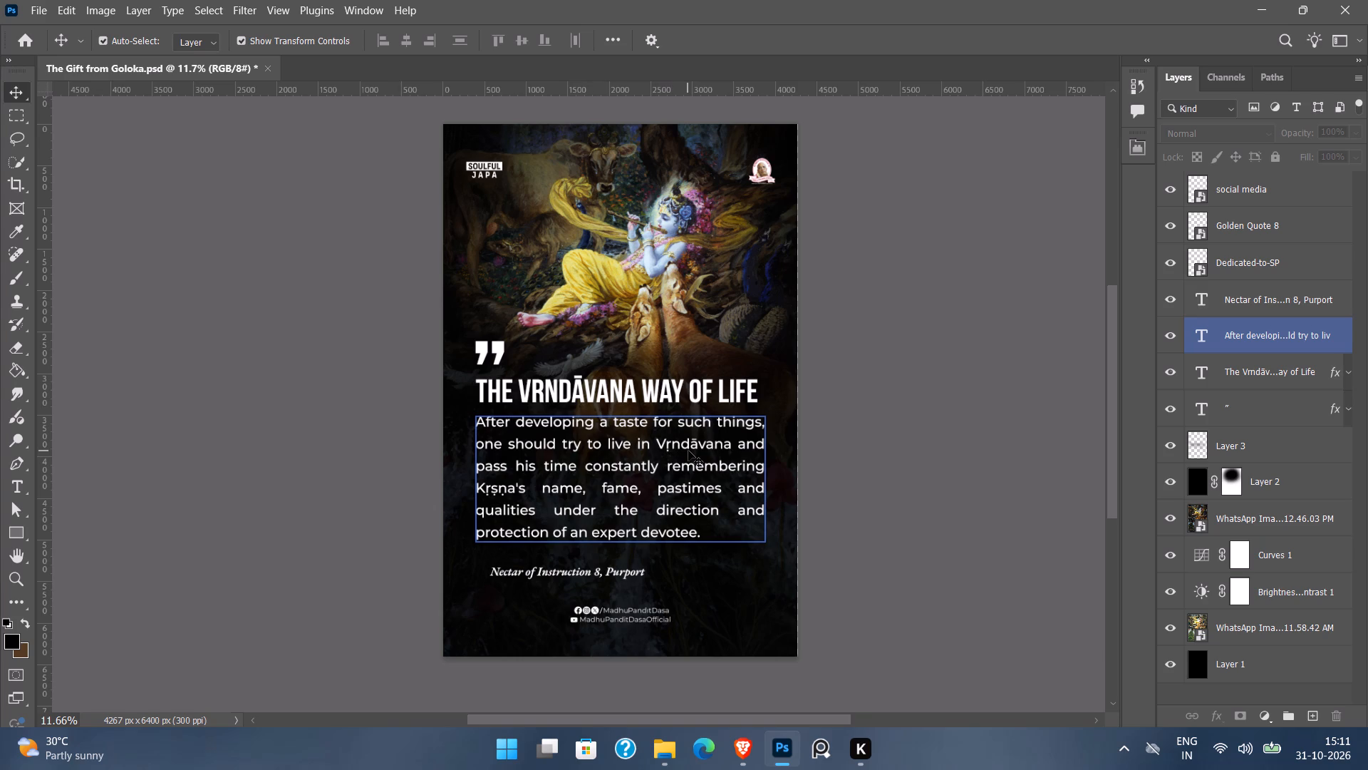
Format "Vṛndāvana" in the quote paragraph as Times New Roman Bold Italic at 50 pt.
double_click(703, 450)
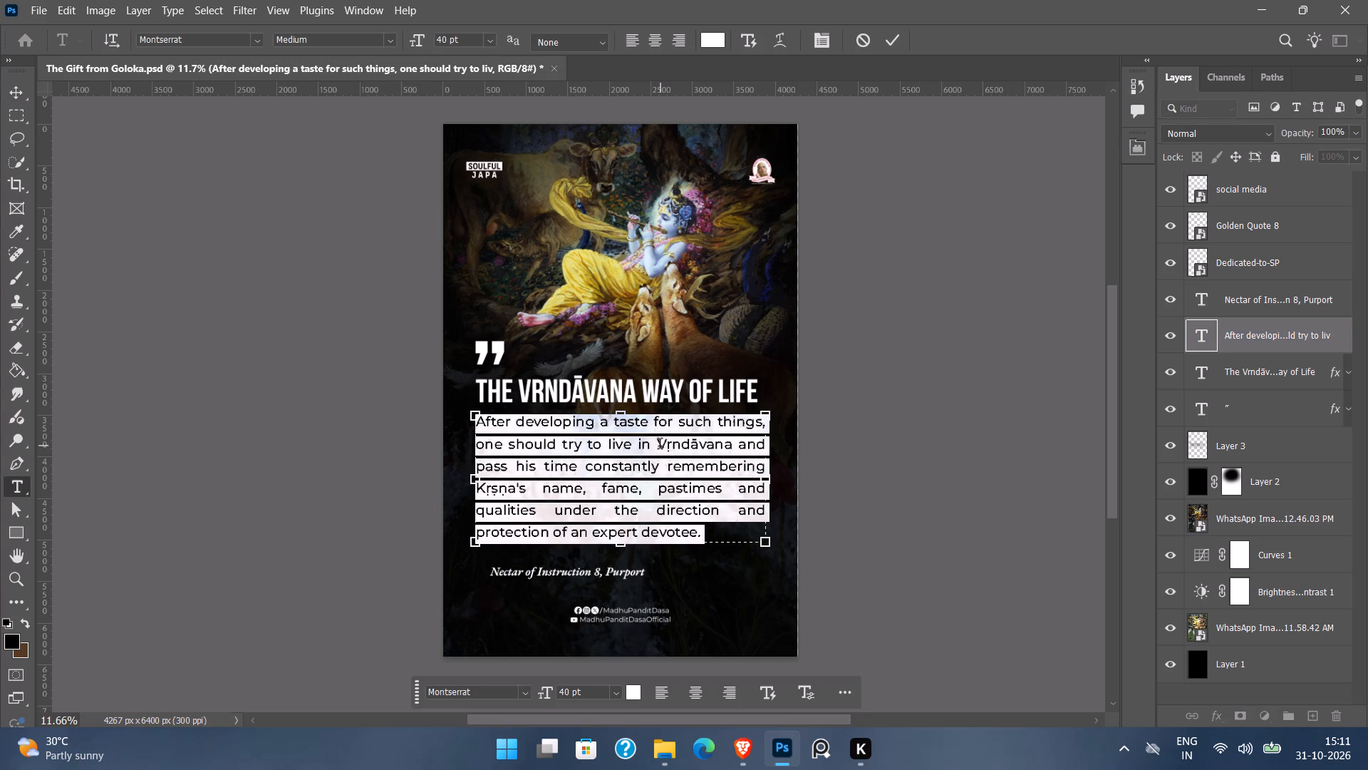
drag(660, 446, 732, 451)
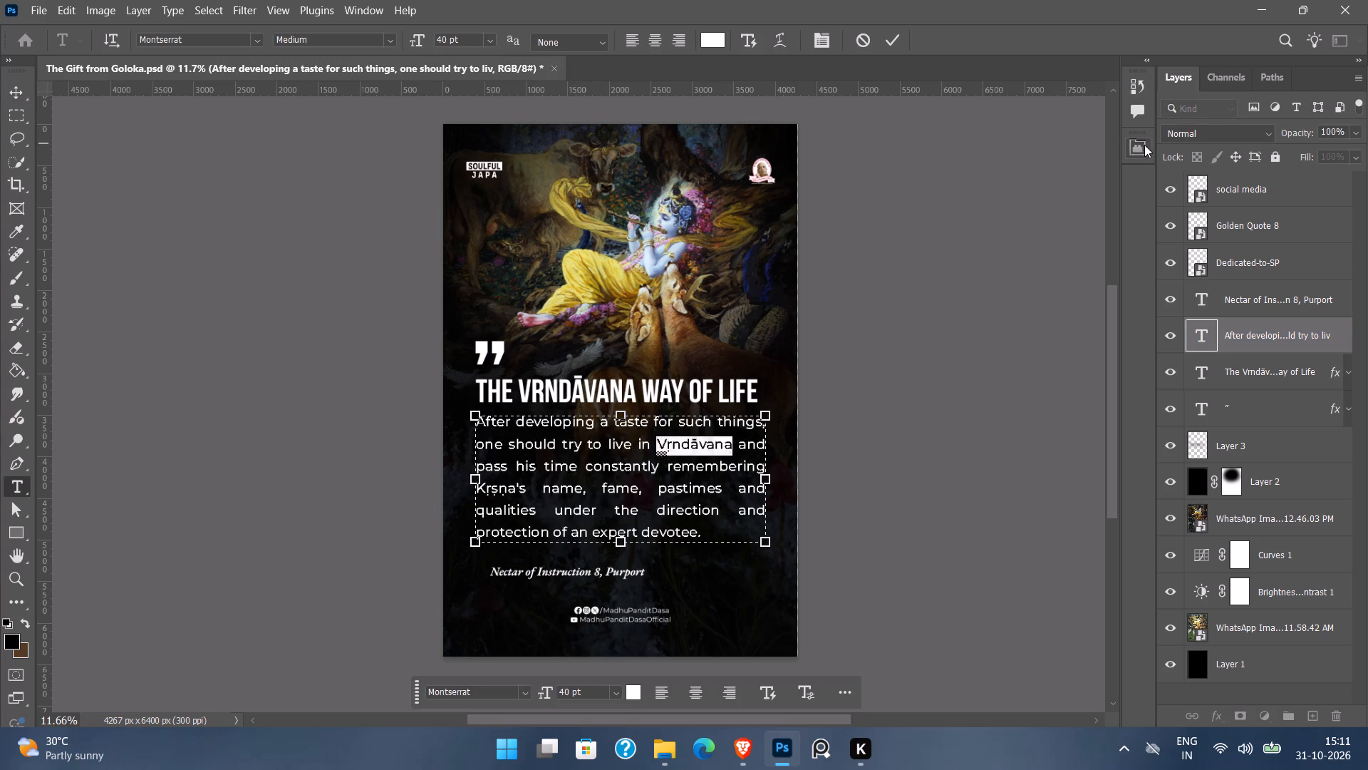
click(1140, 147)
click(1006, 247)
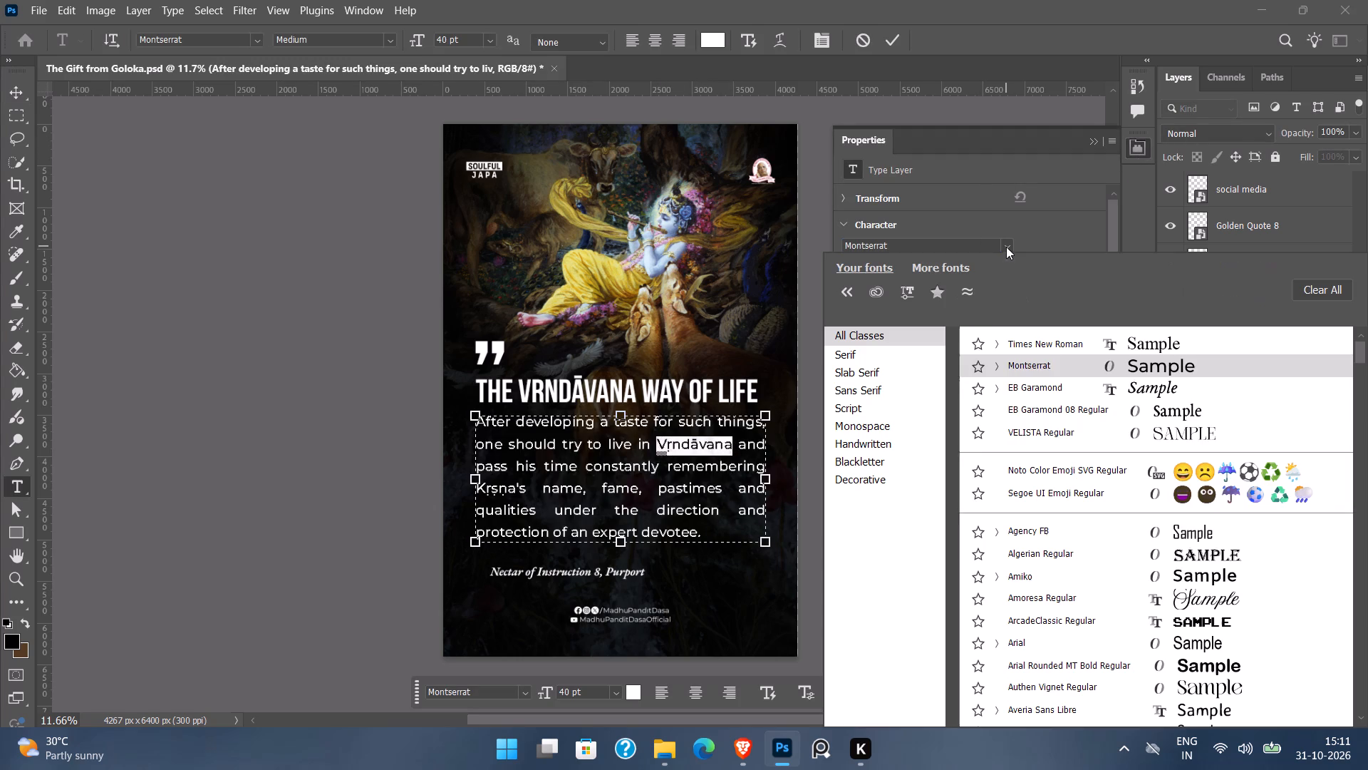
click(995, 345)
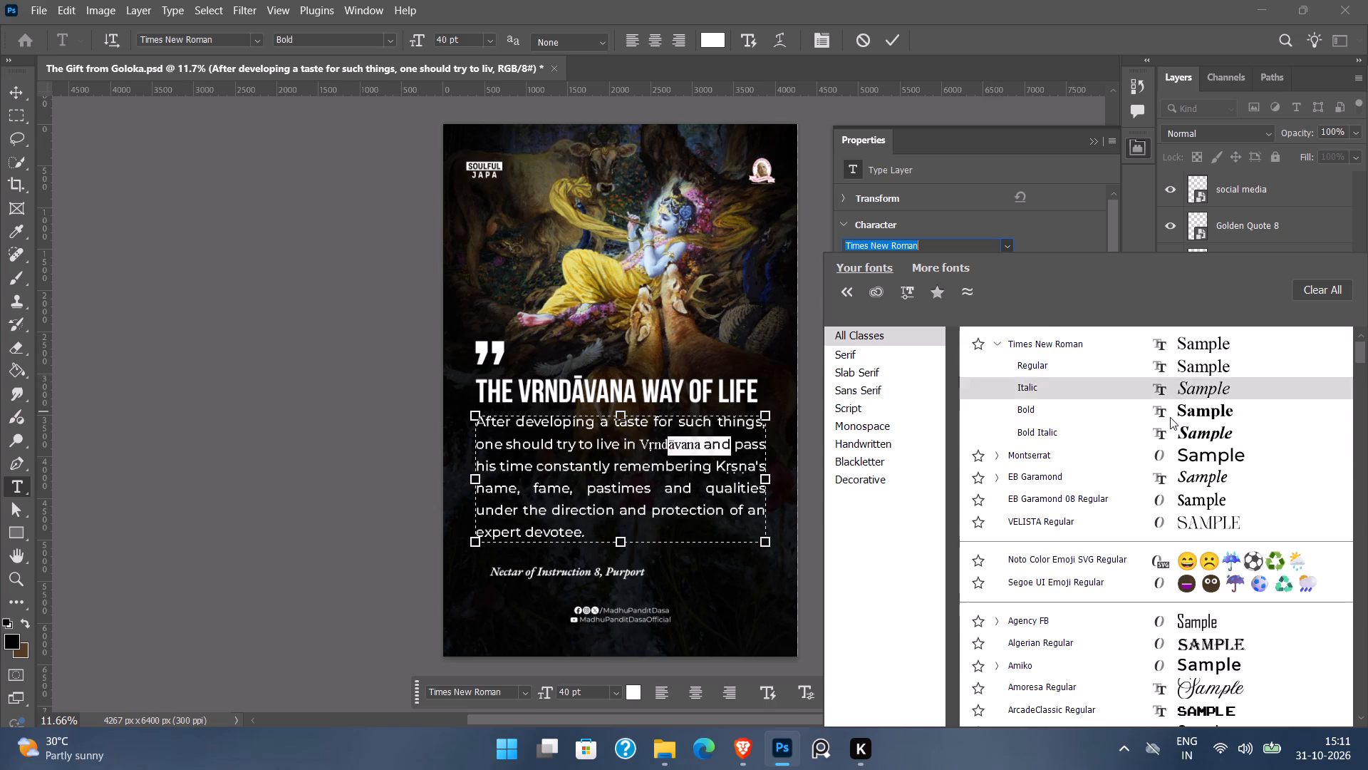
click(1181, 437)
drag(900, 292, 858, 290)
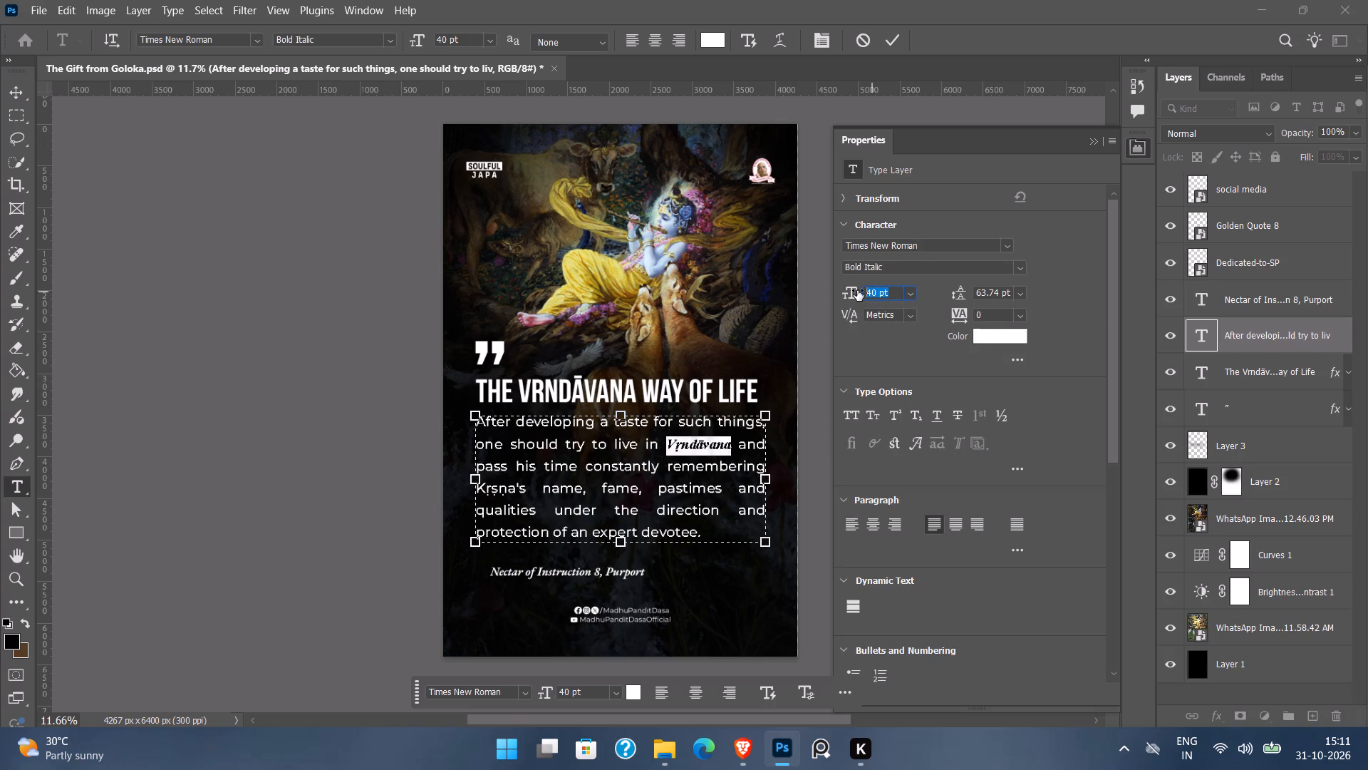
text(50)
click(329, 497)
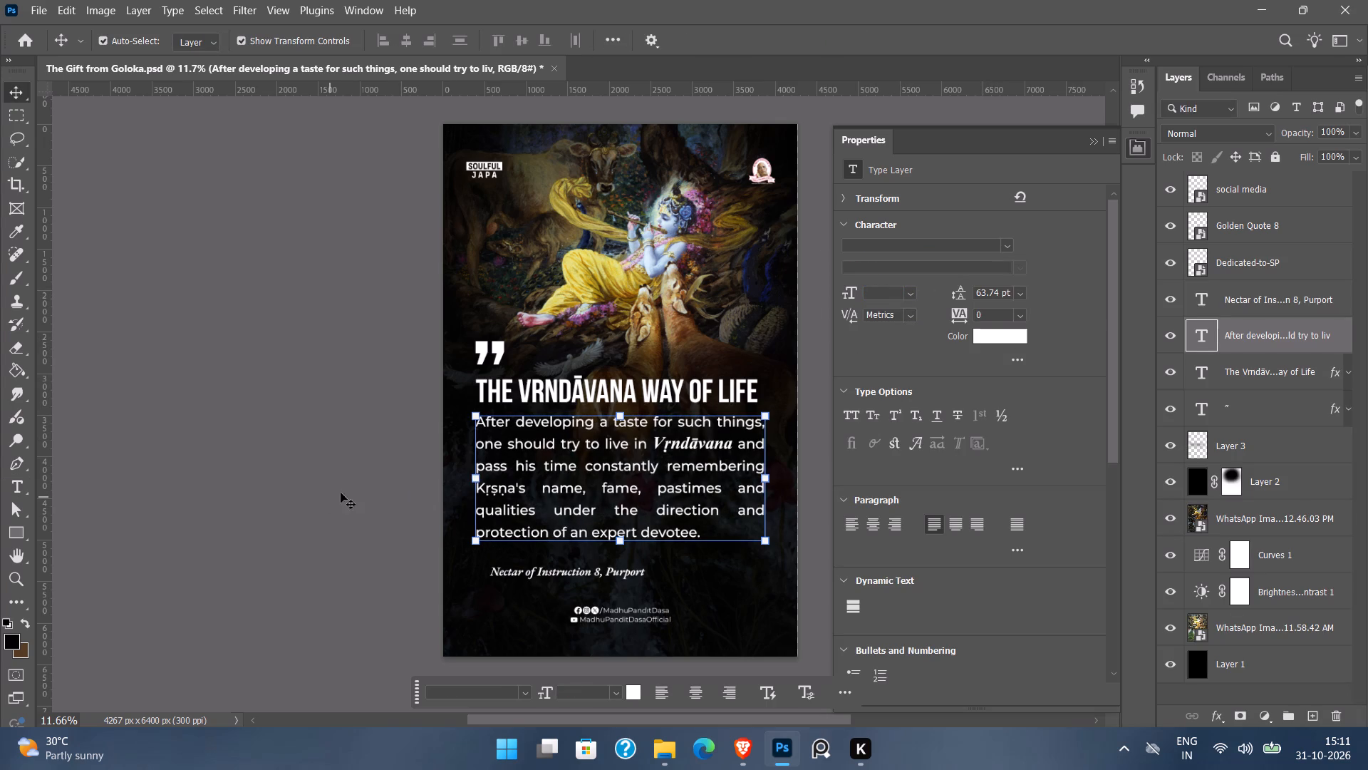
Reapply Times New Roman Bold Italic at 50 pt to "Vṛndāvana" together with its trailing space in the quote paragraph.
key(space)
ctrl+drag(684, 433, 715, 470)
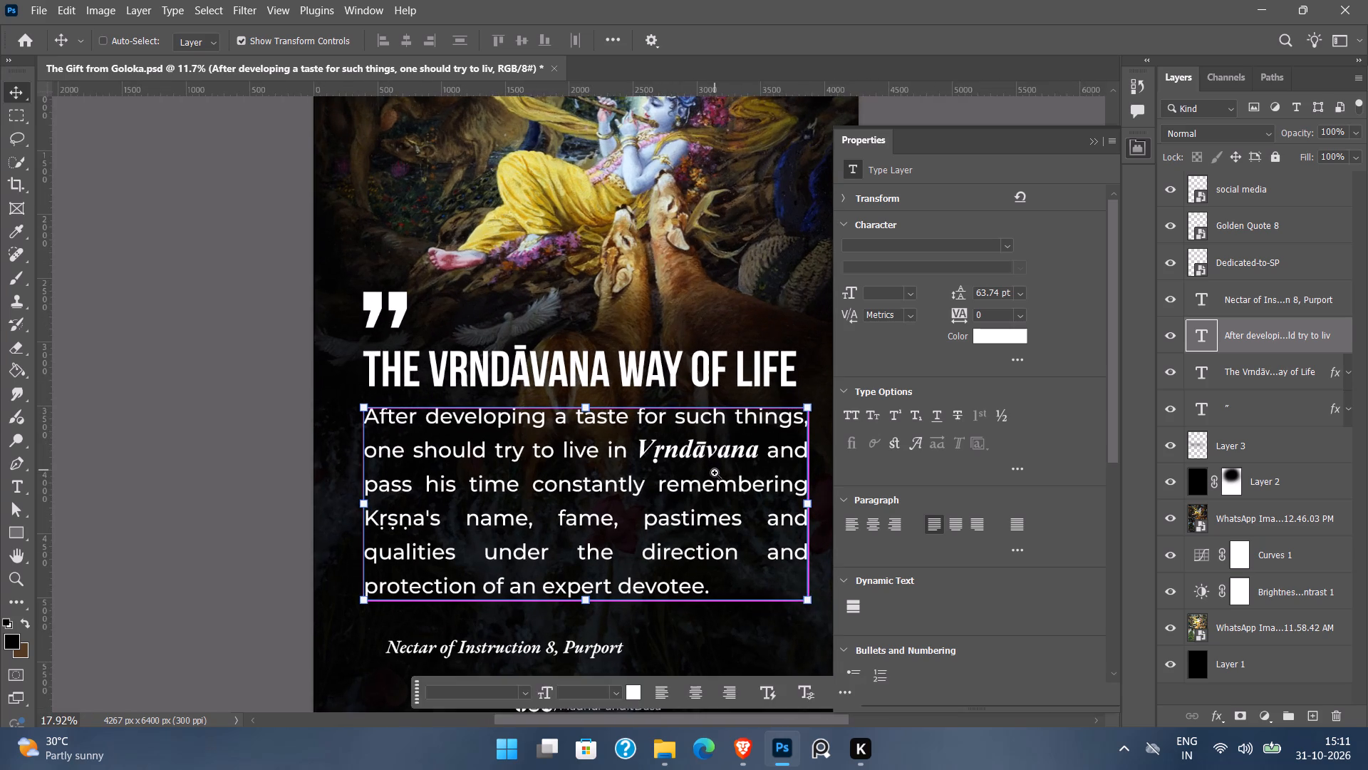
drag(703, 488, 618, 459)
double_click(627, 421)
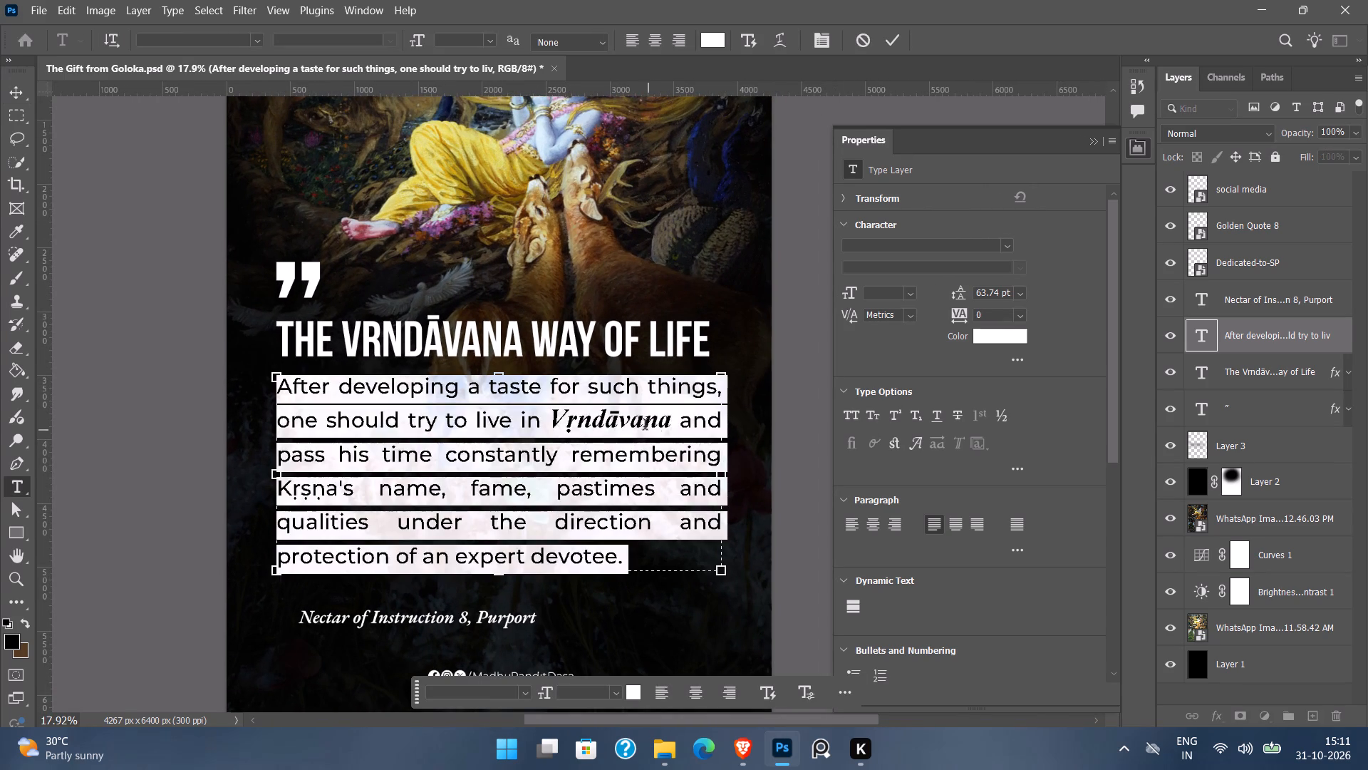
double_click(641, 423)
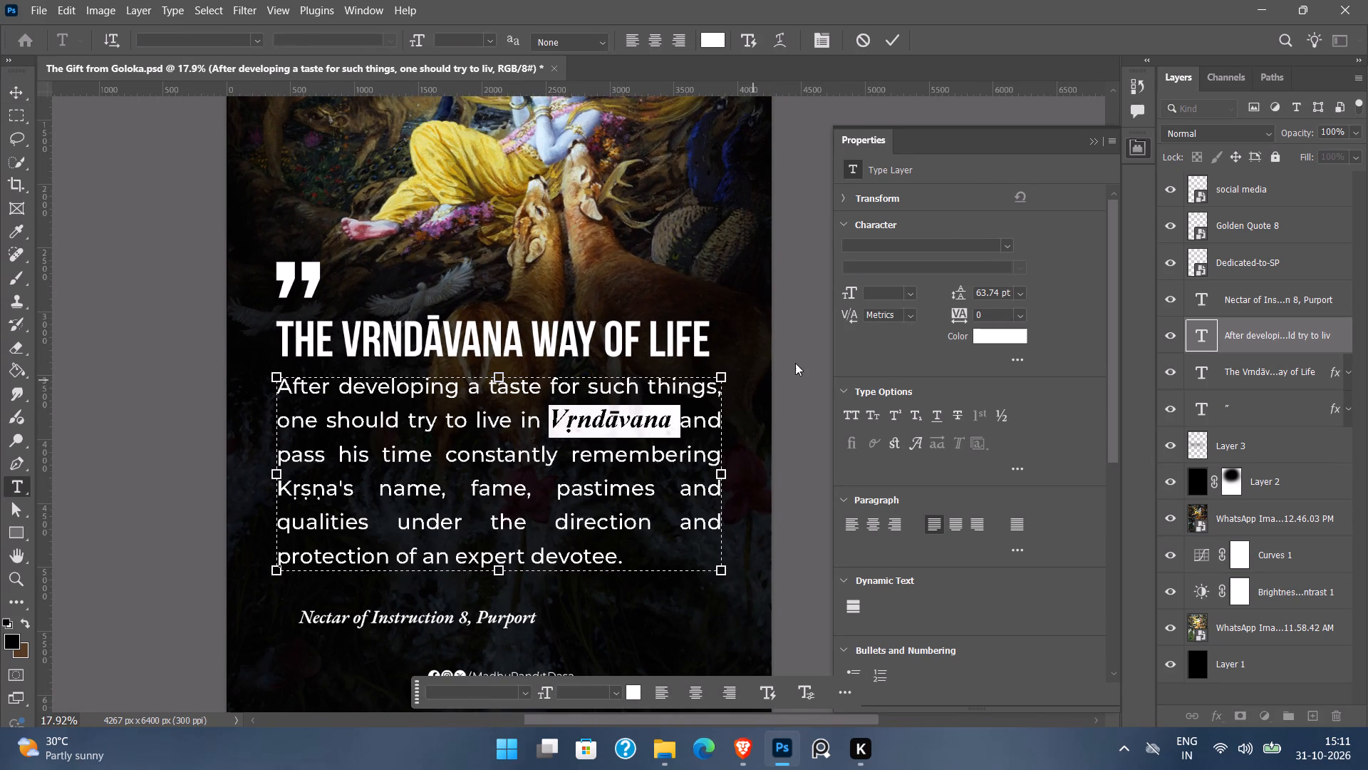
click(1010, 242)
click(996, 346)
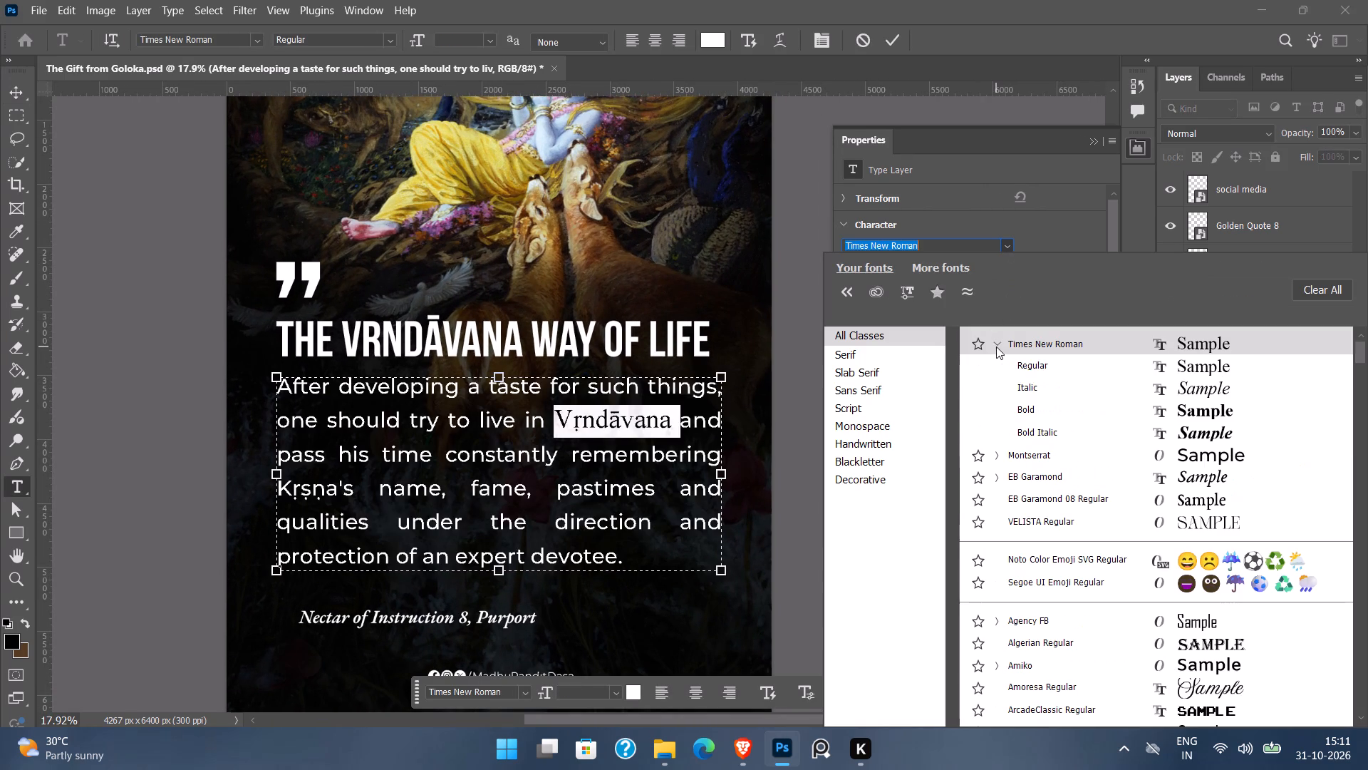
click(1201, 431)
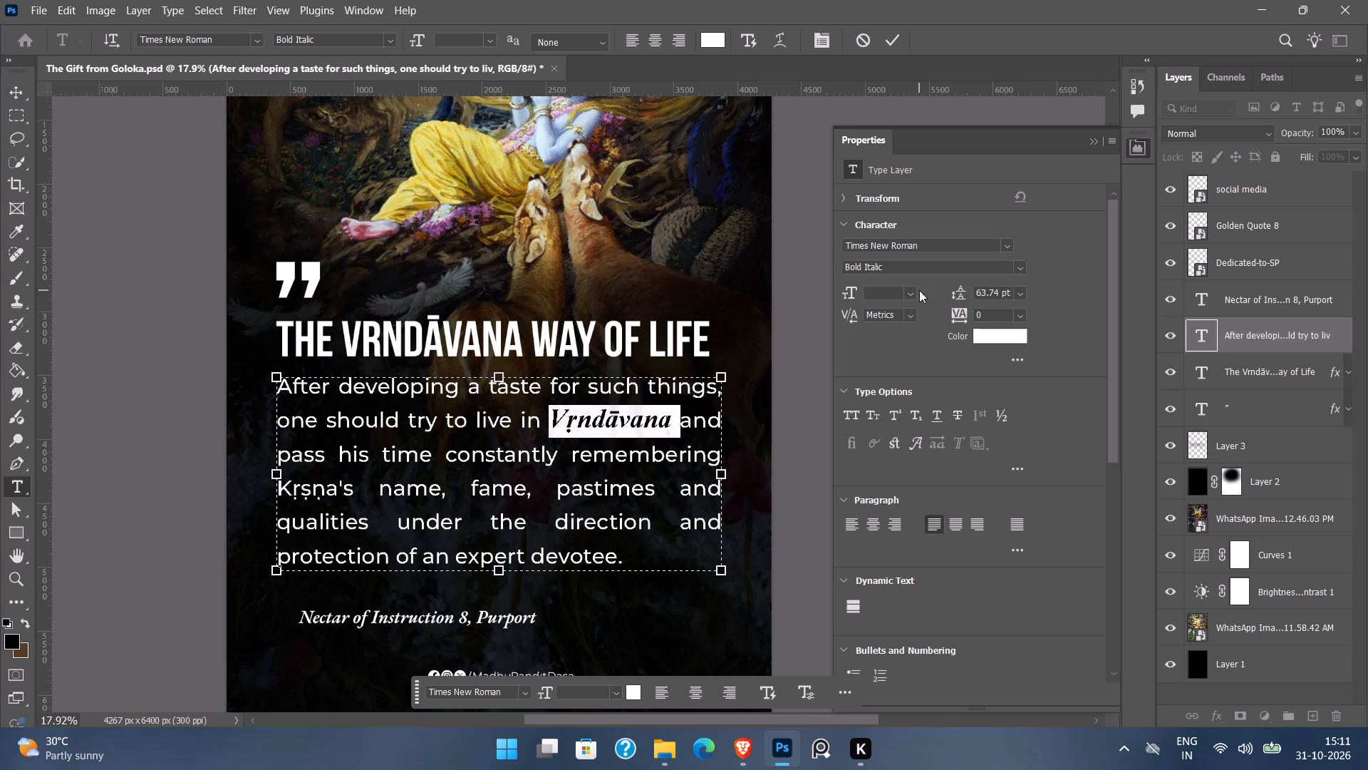
click(872, 292)
text(50)
key(Return)
click(138, 550)
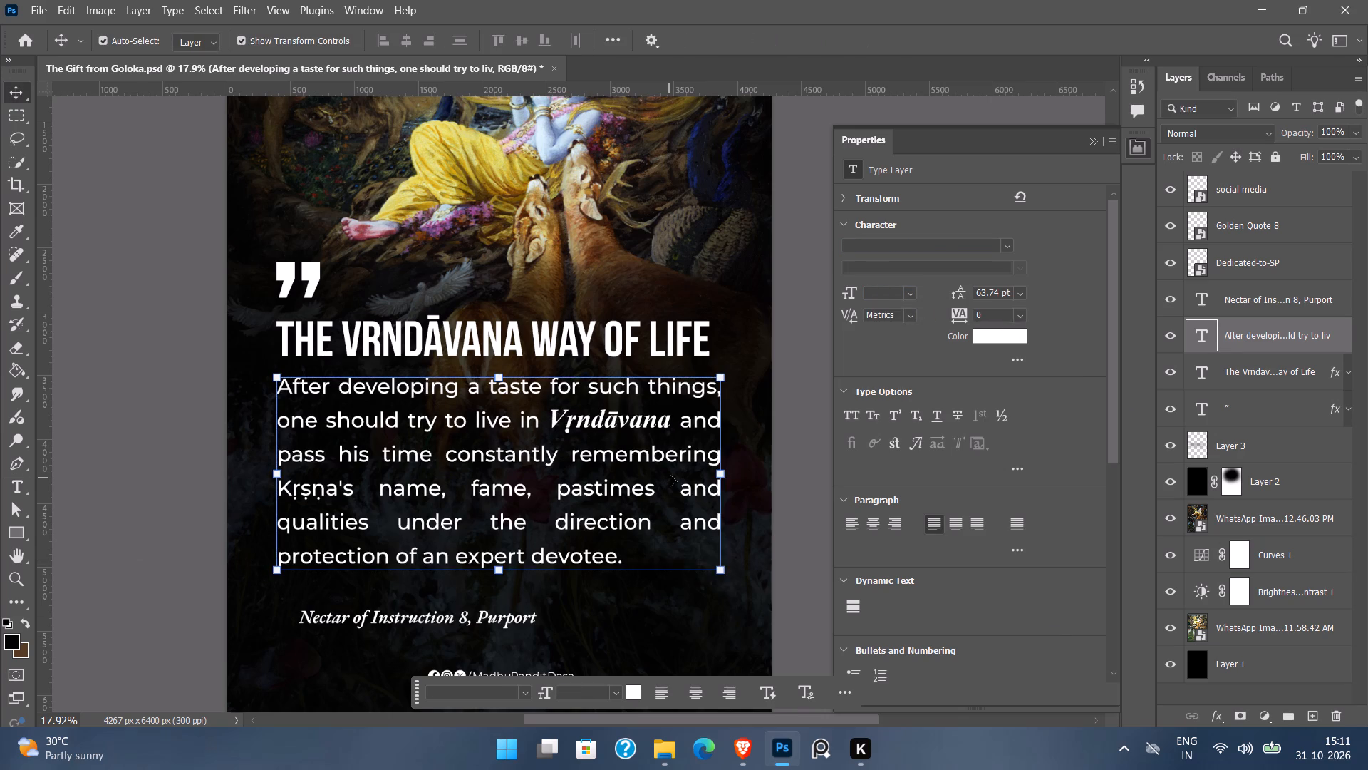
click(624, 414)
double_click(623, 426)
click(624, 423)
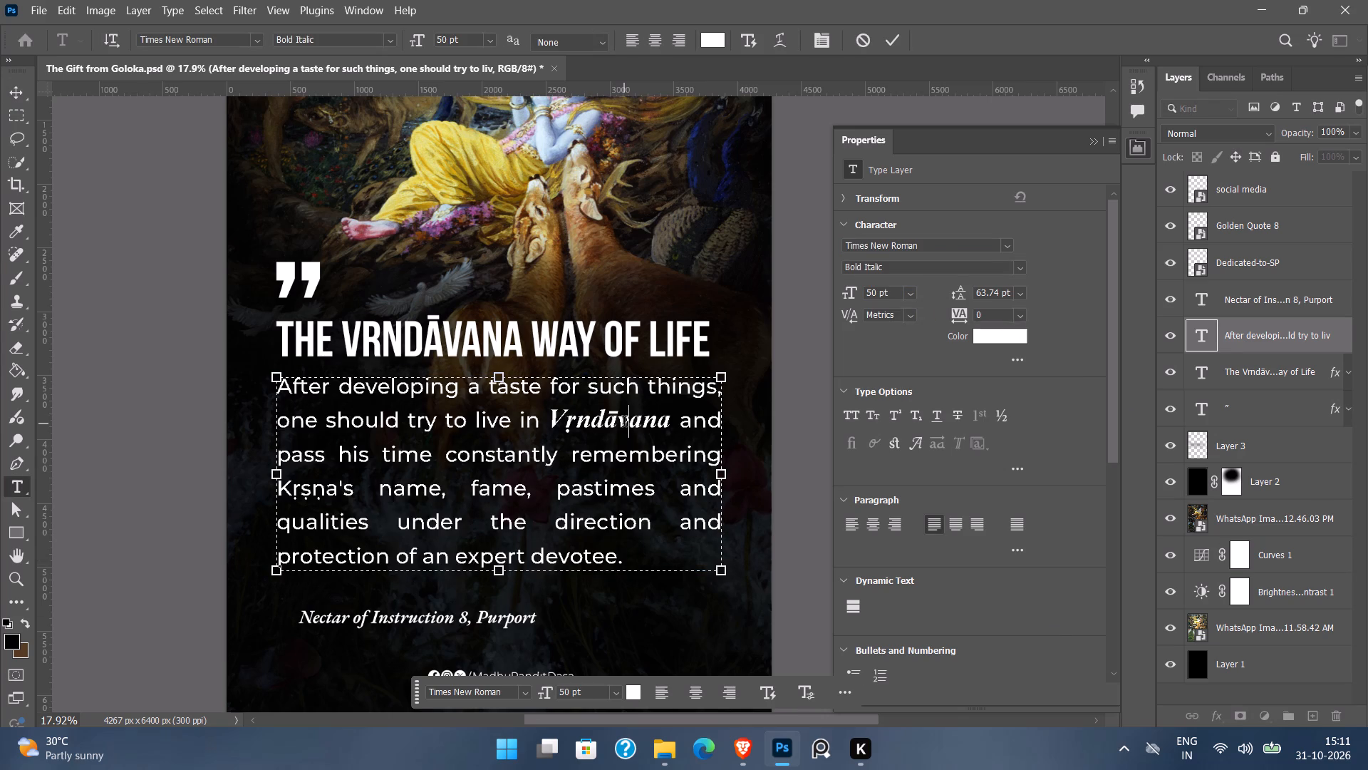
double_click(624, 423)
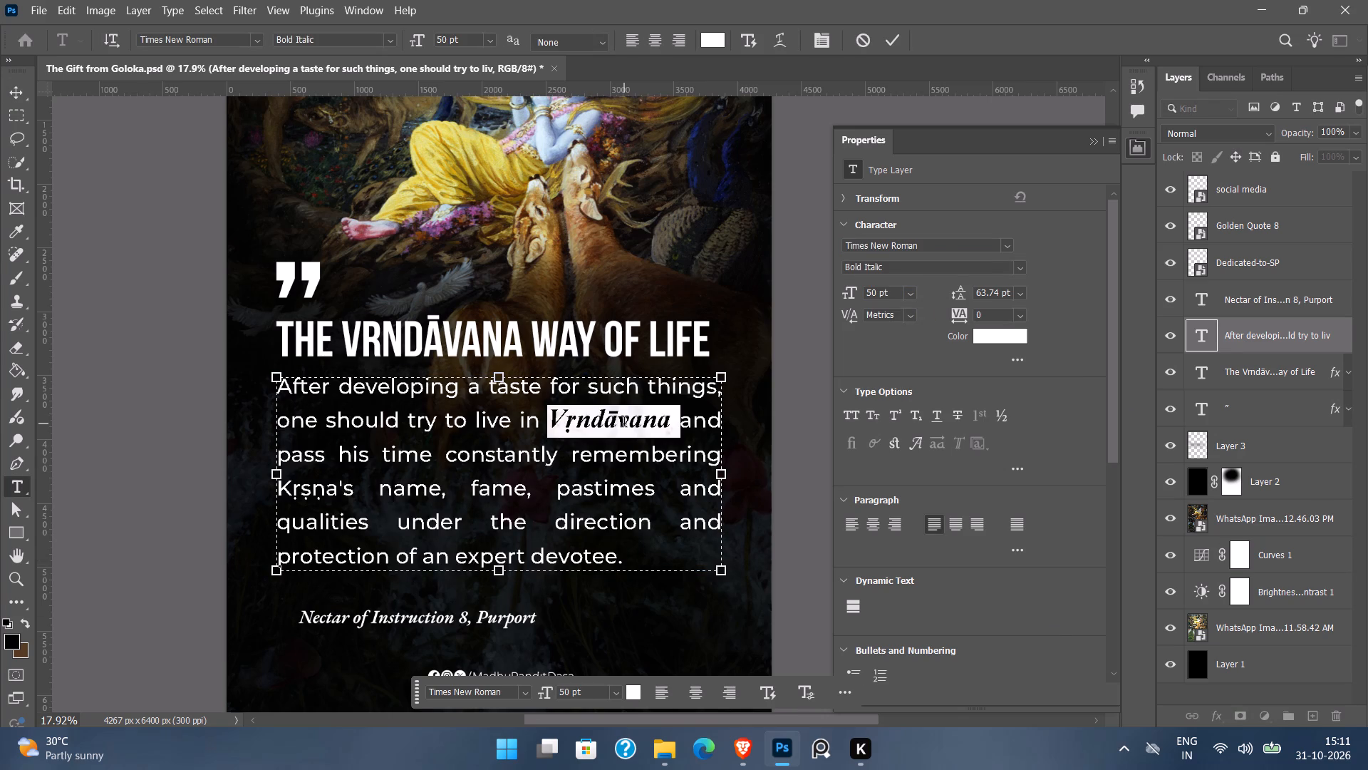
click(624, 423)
Replace "Kṛṣṇa" with the plain spelling "Krishna" in the quote paragraph, keeping the possessive ending.
drag(336, 496, 336, 496)
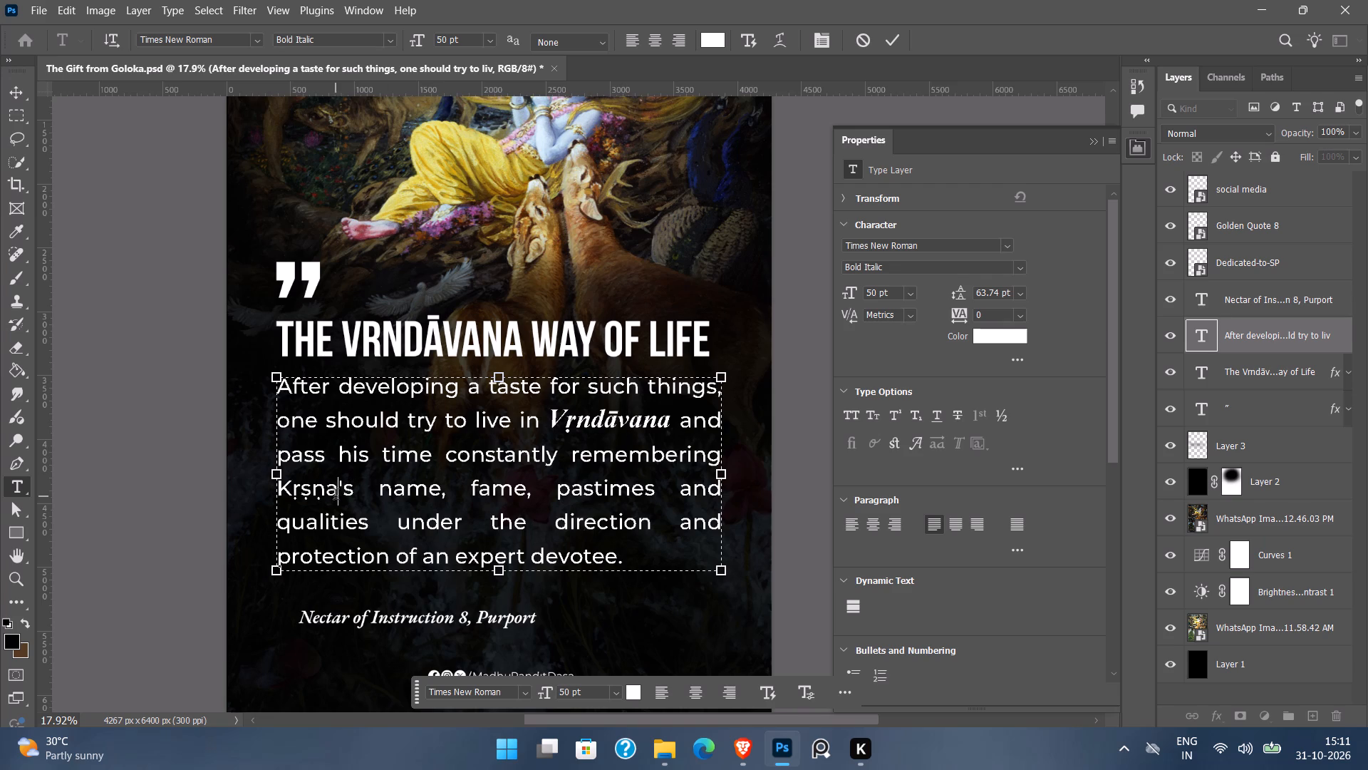
drag(336, 496, 291, 490)
text(rishn)
key(a)
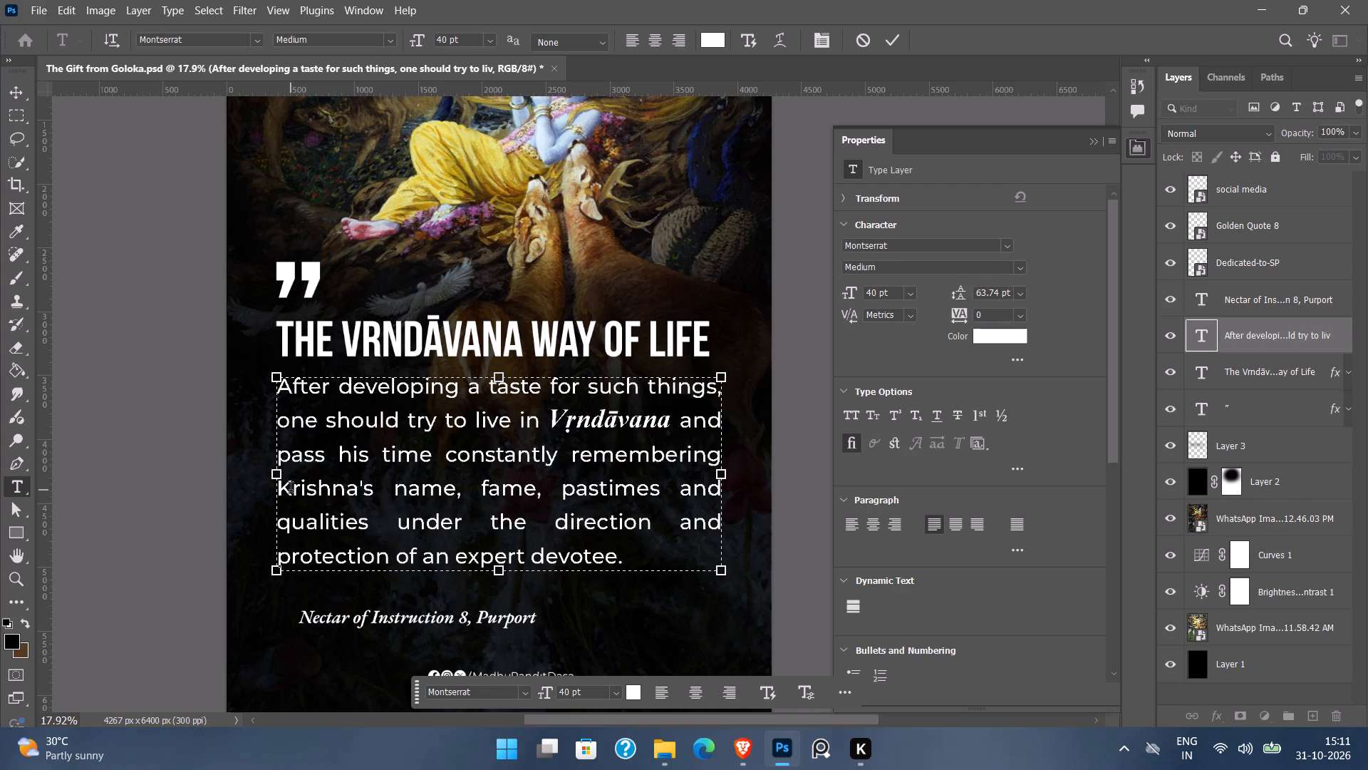
key(Return)
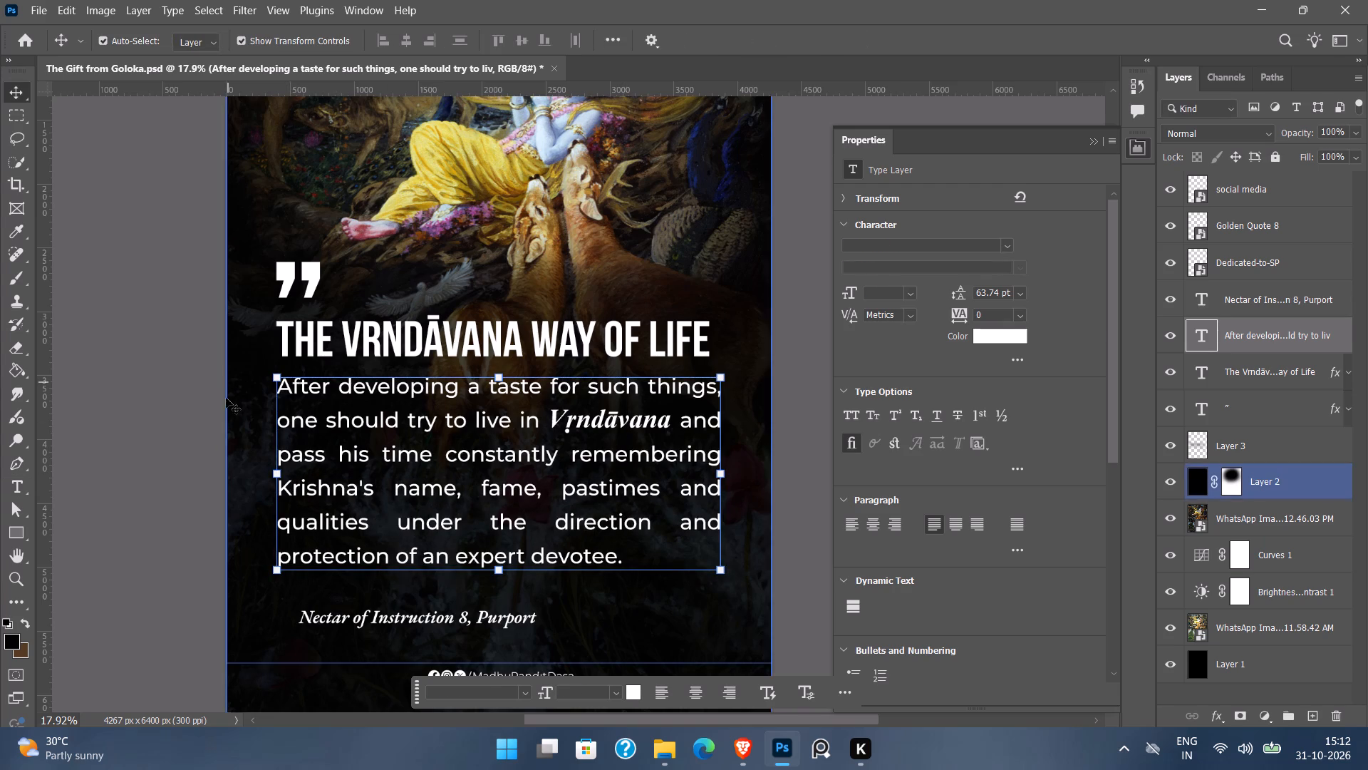
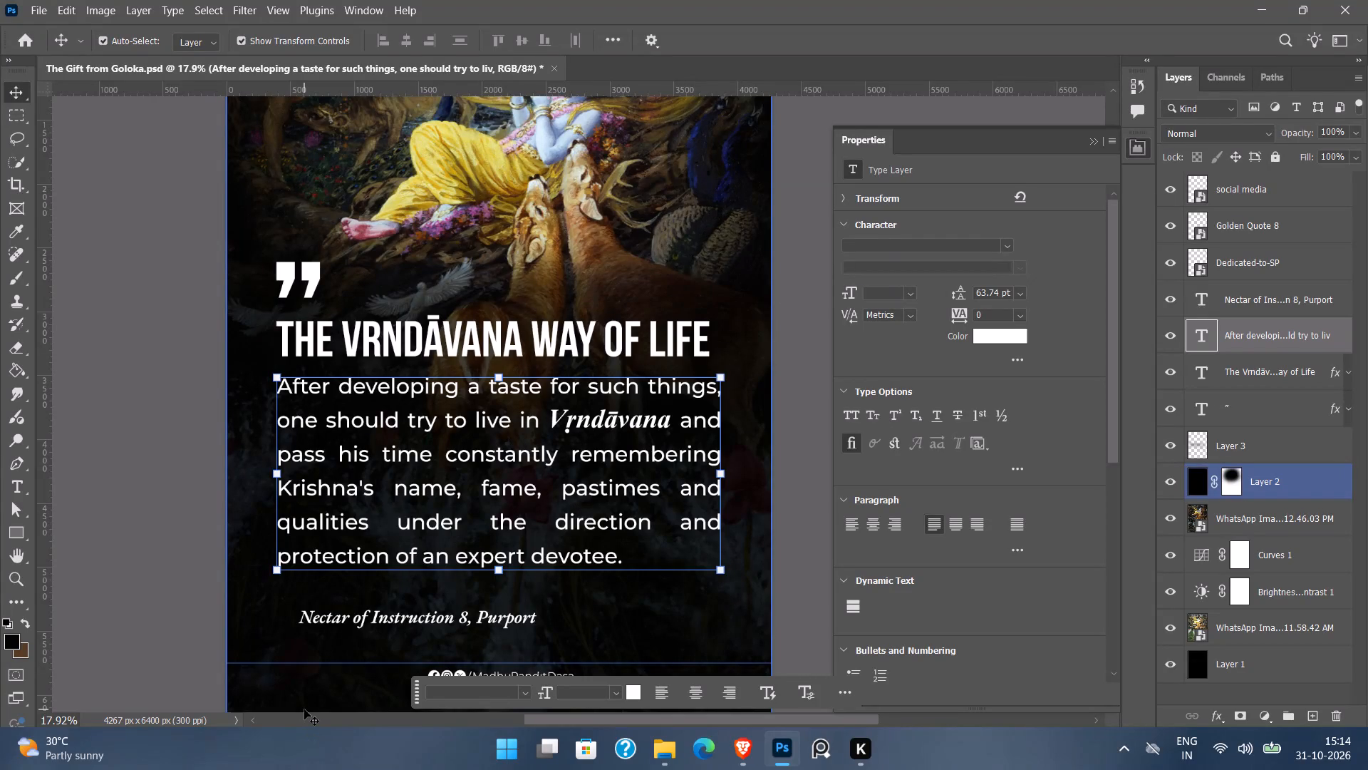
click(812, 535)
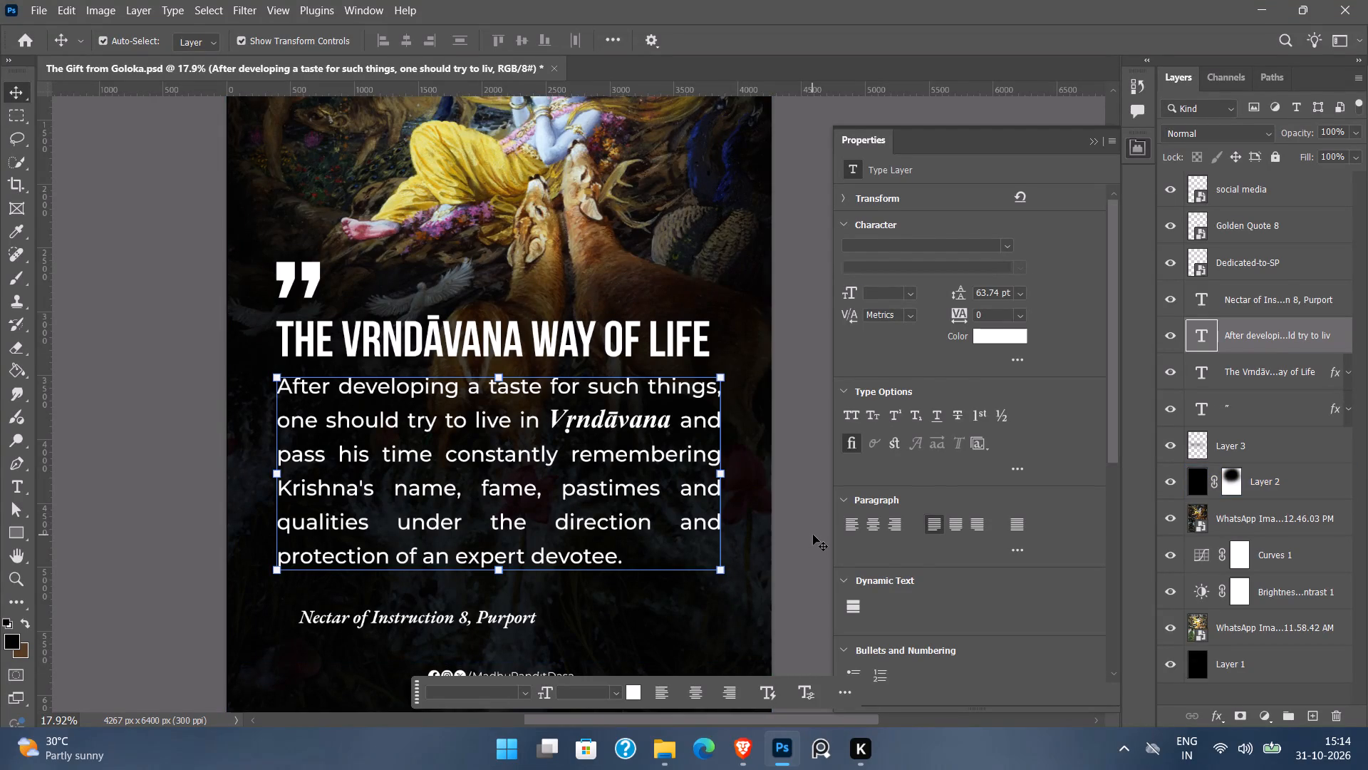
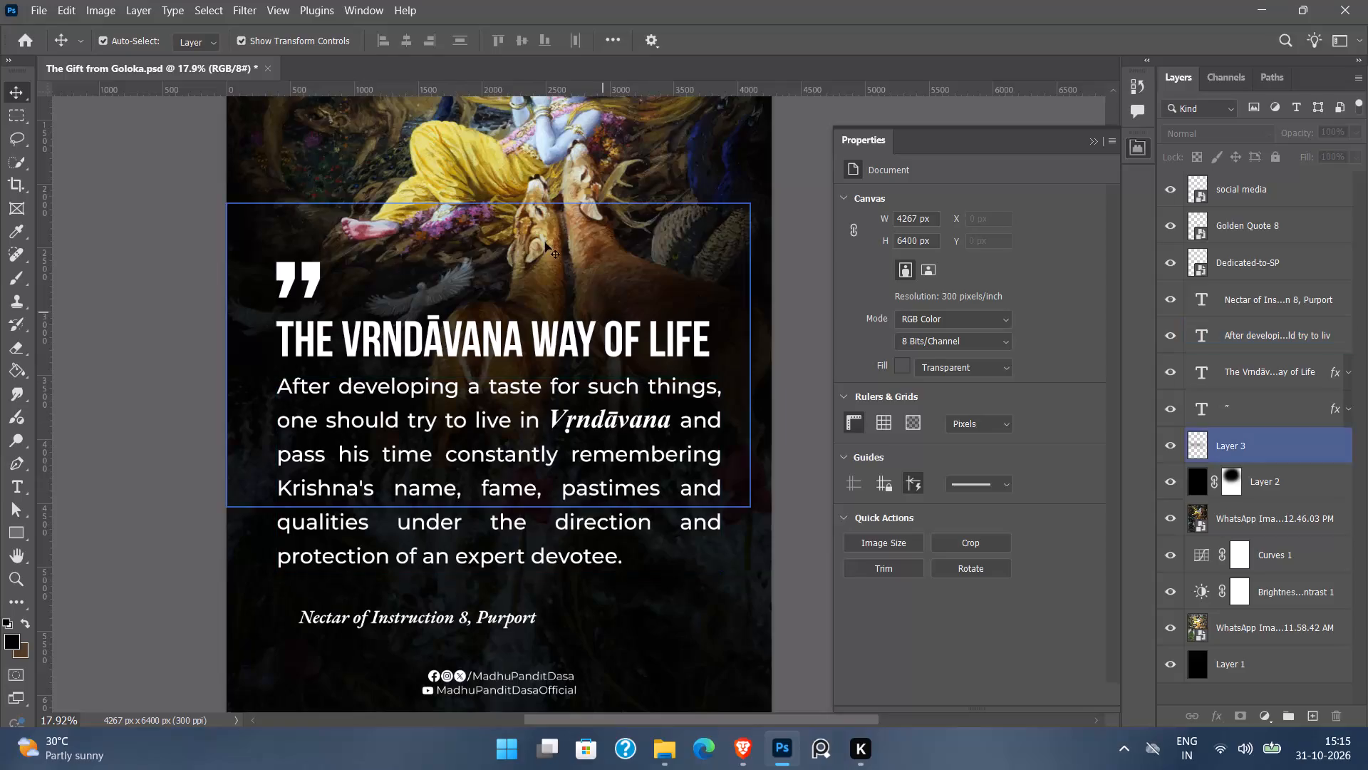
Delete the two WhatsApp background images and their Curves and Brightness/Contrast adjustment layers from the poster, keeping the black base layer.
click(527, 203)
key(BackSpace)
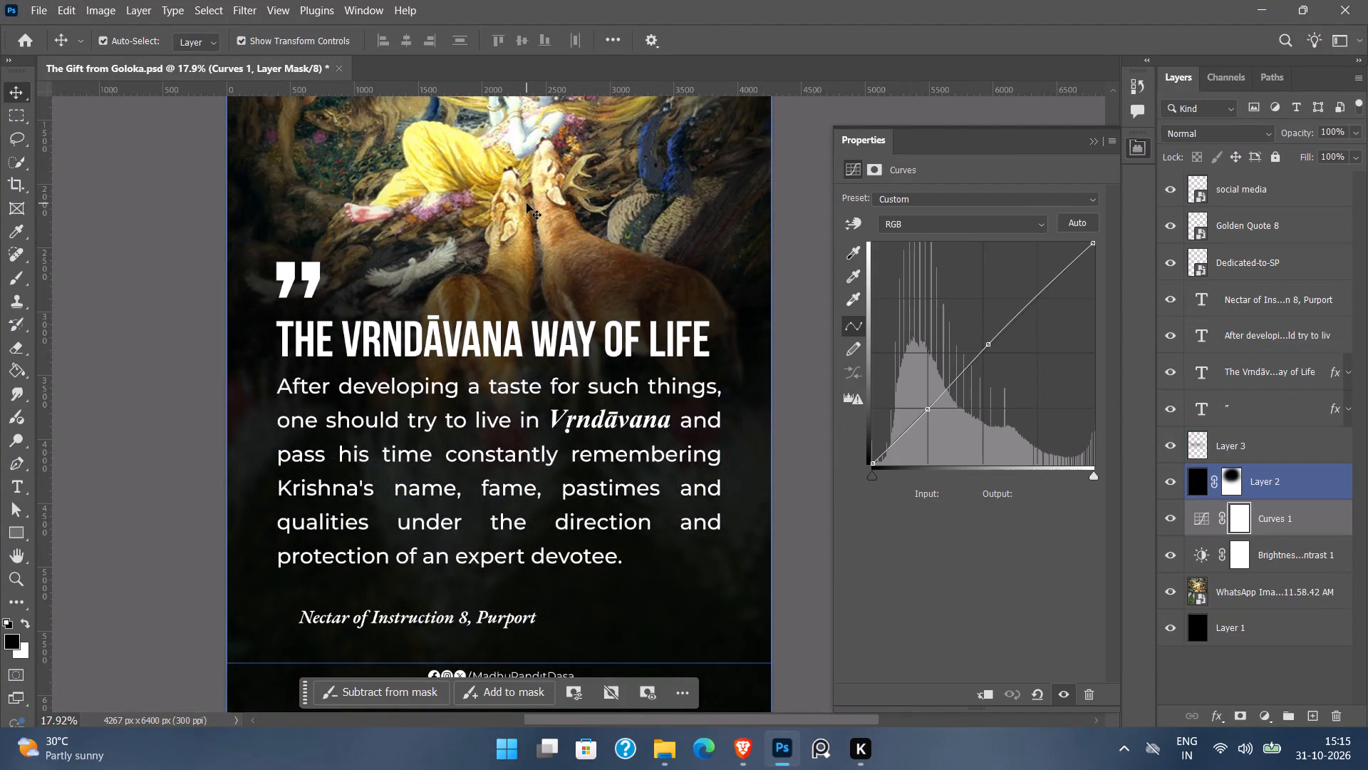
key(BackSpace)
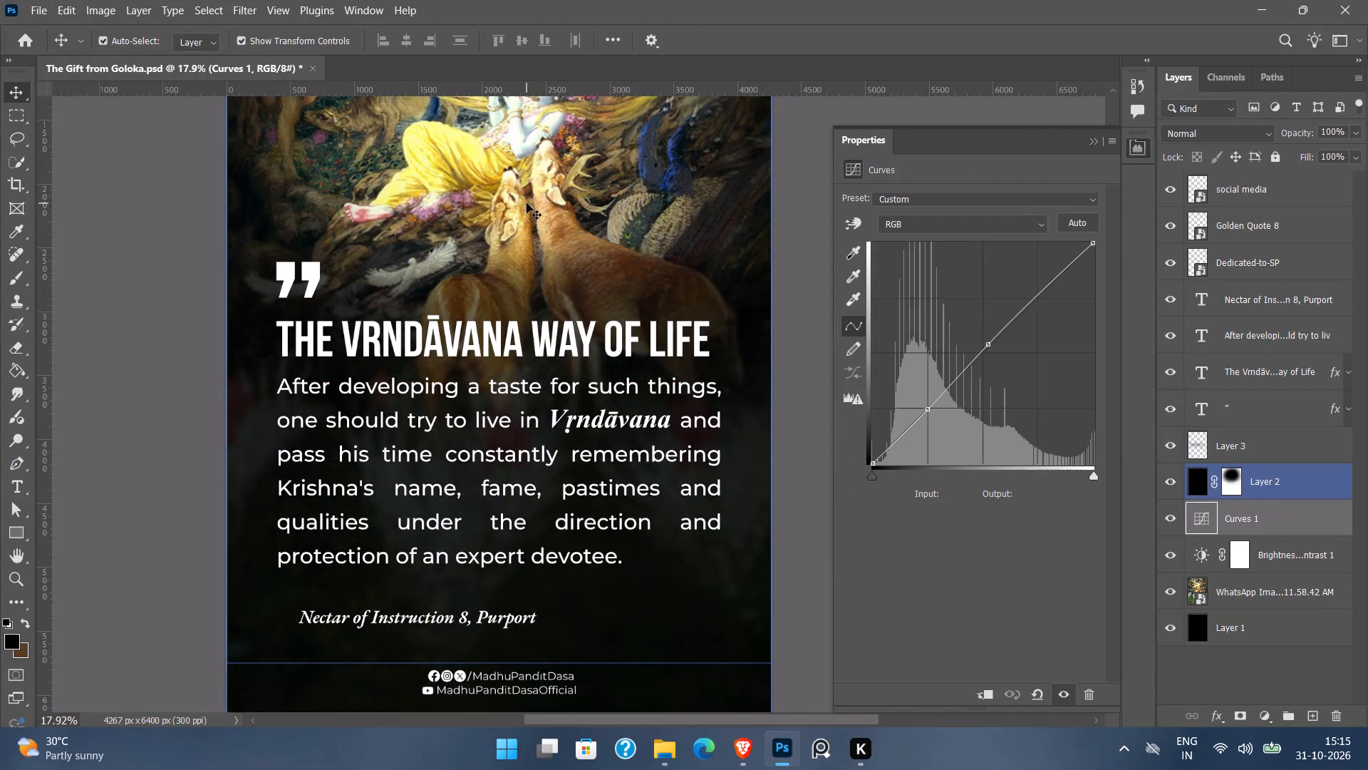
key(BackSpace)
key(BackSpace)
key(BackSpace)
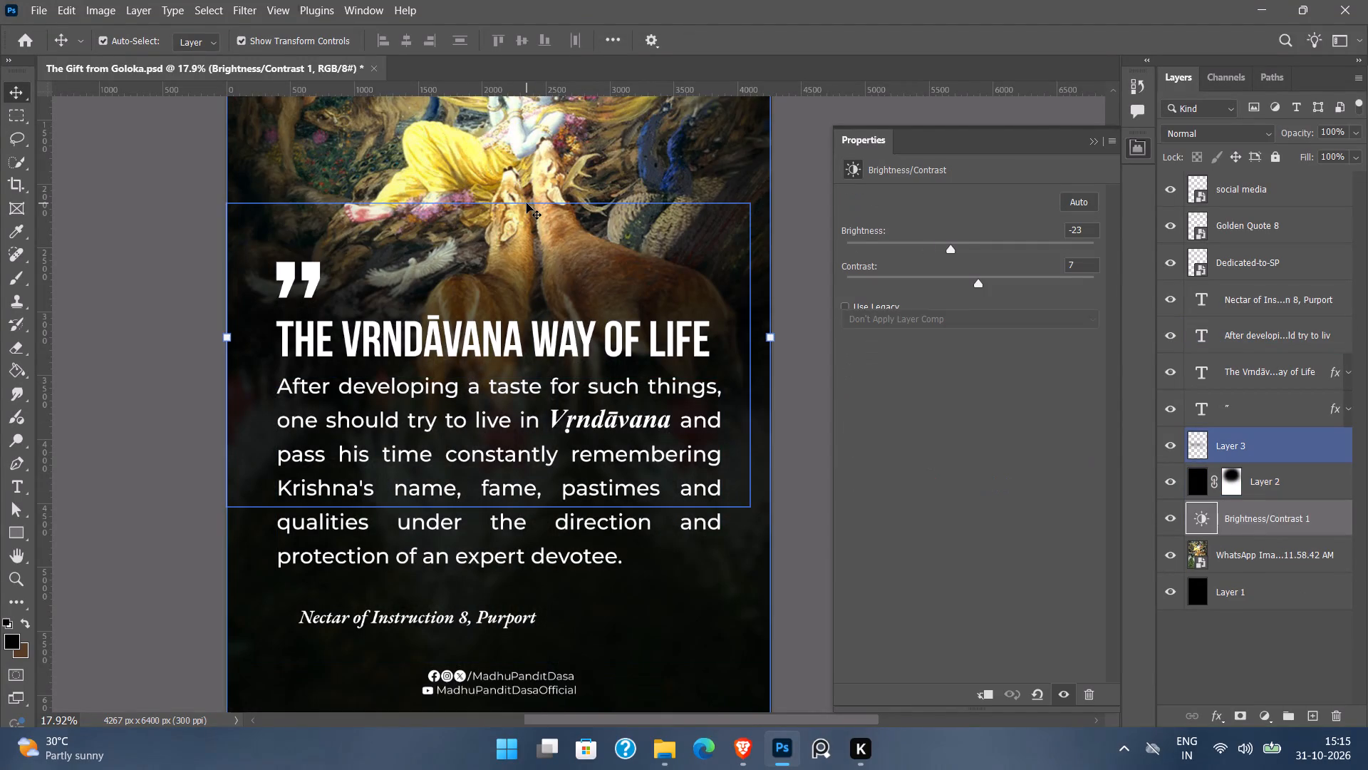
key(BackSpace)
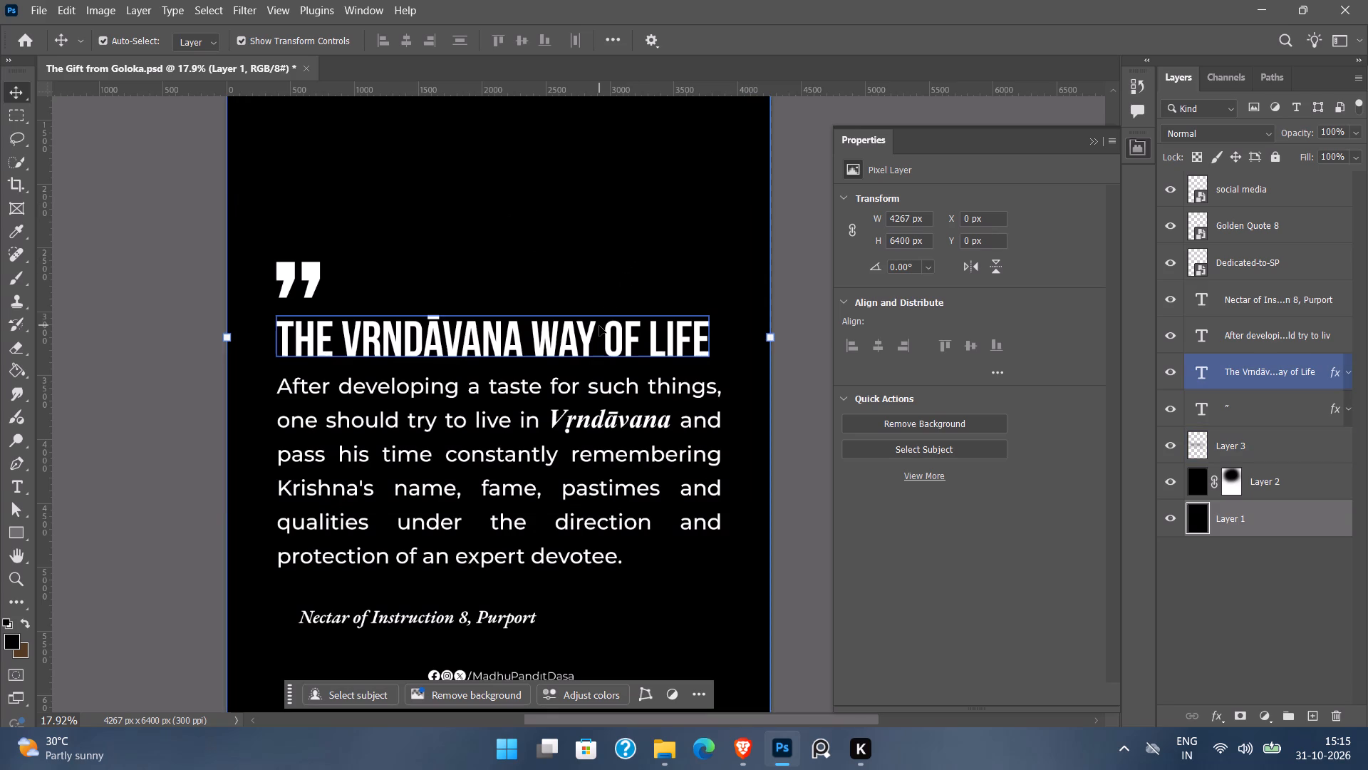
Set the words "one should try to live in" in the quote paragraph to Montserrat Bold.
click(517, 456)
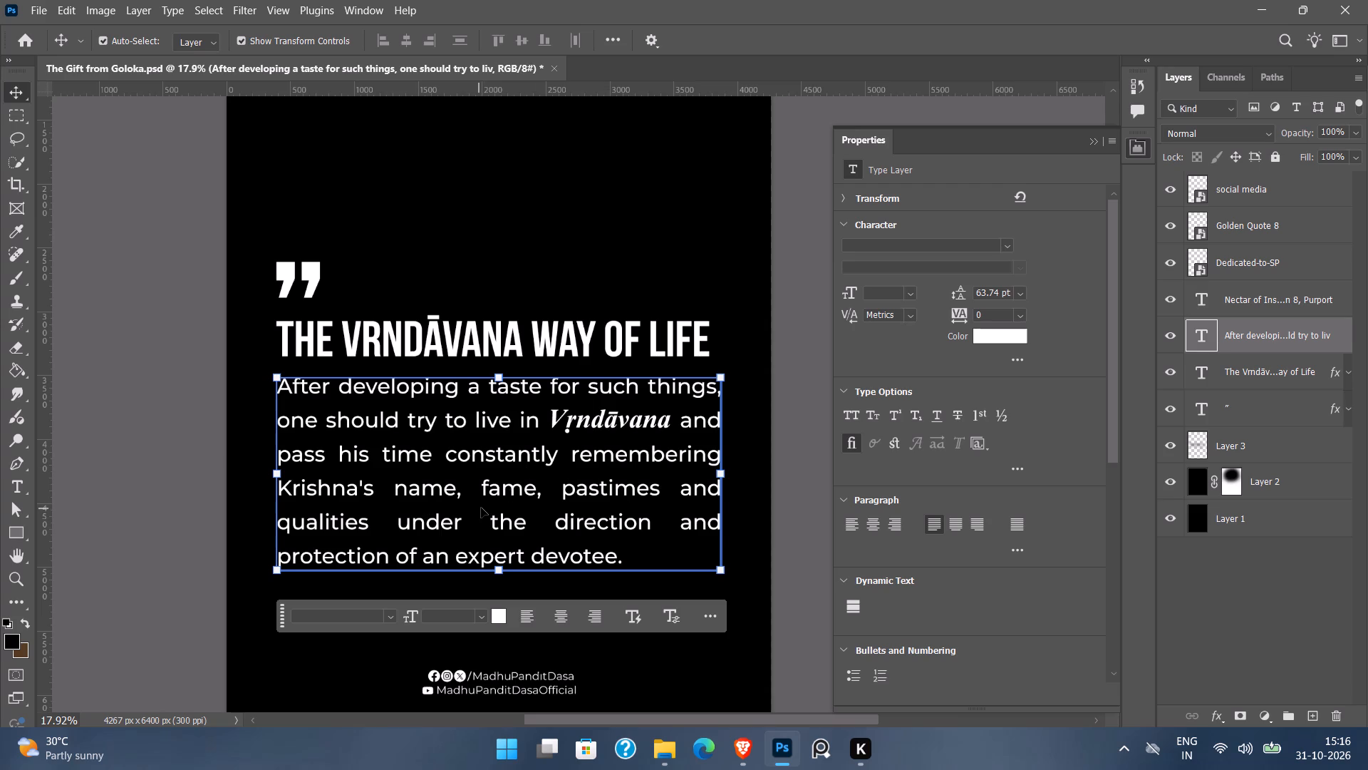
double_click(688, 423)
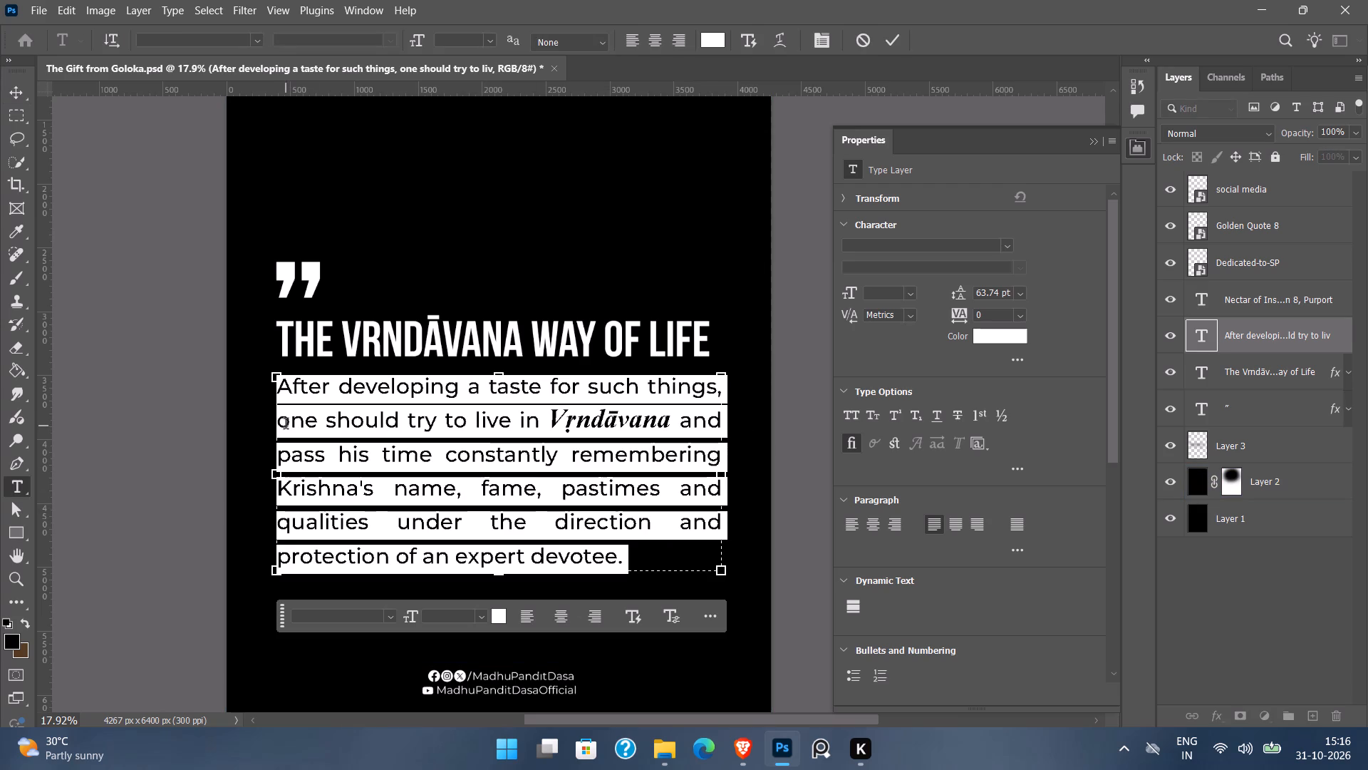
drag(280, 425, 536, 426)
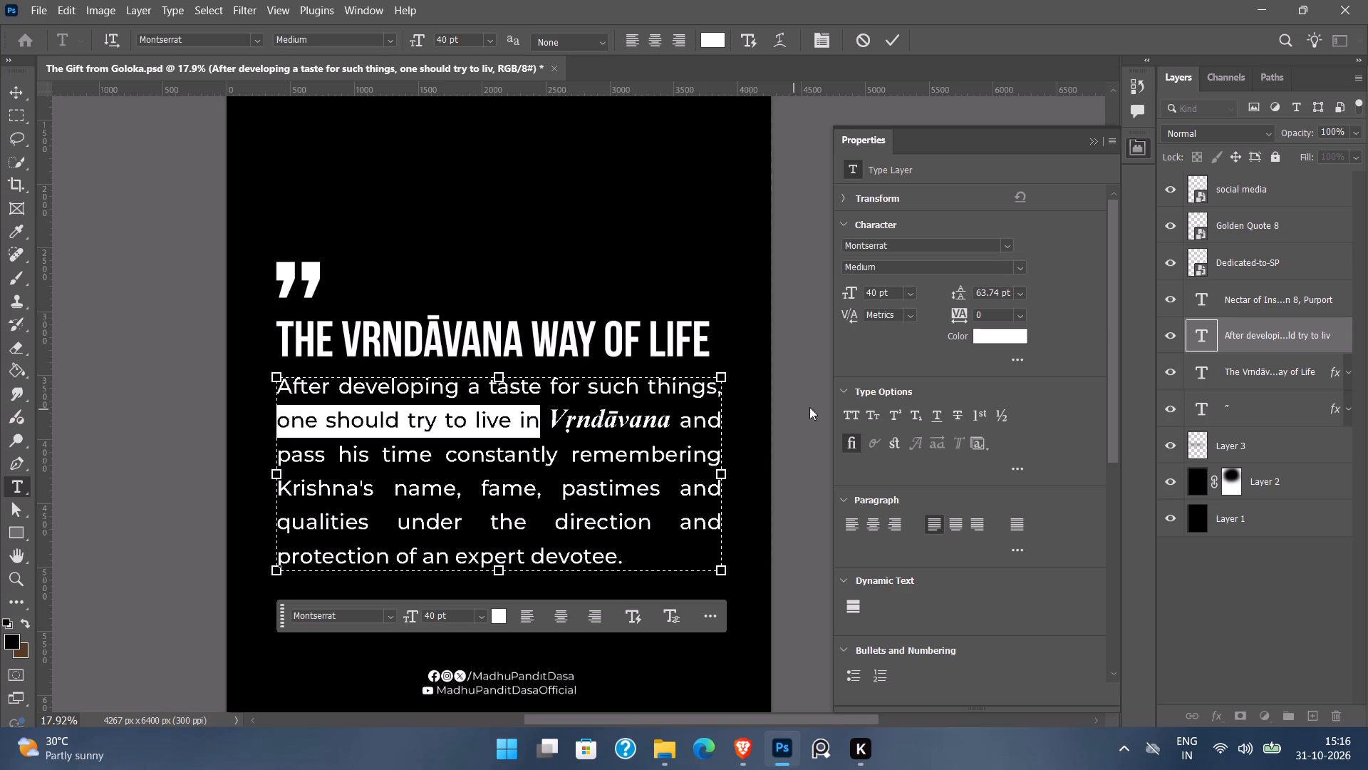
click(1022, 271)
click(990, 325)
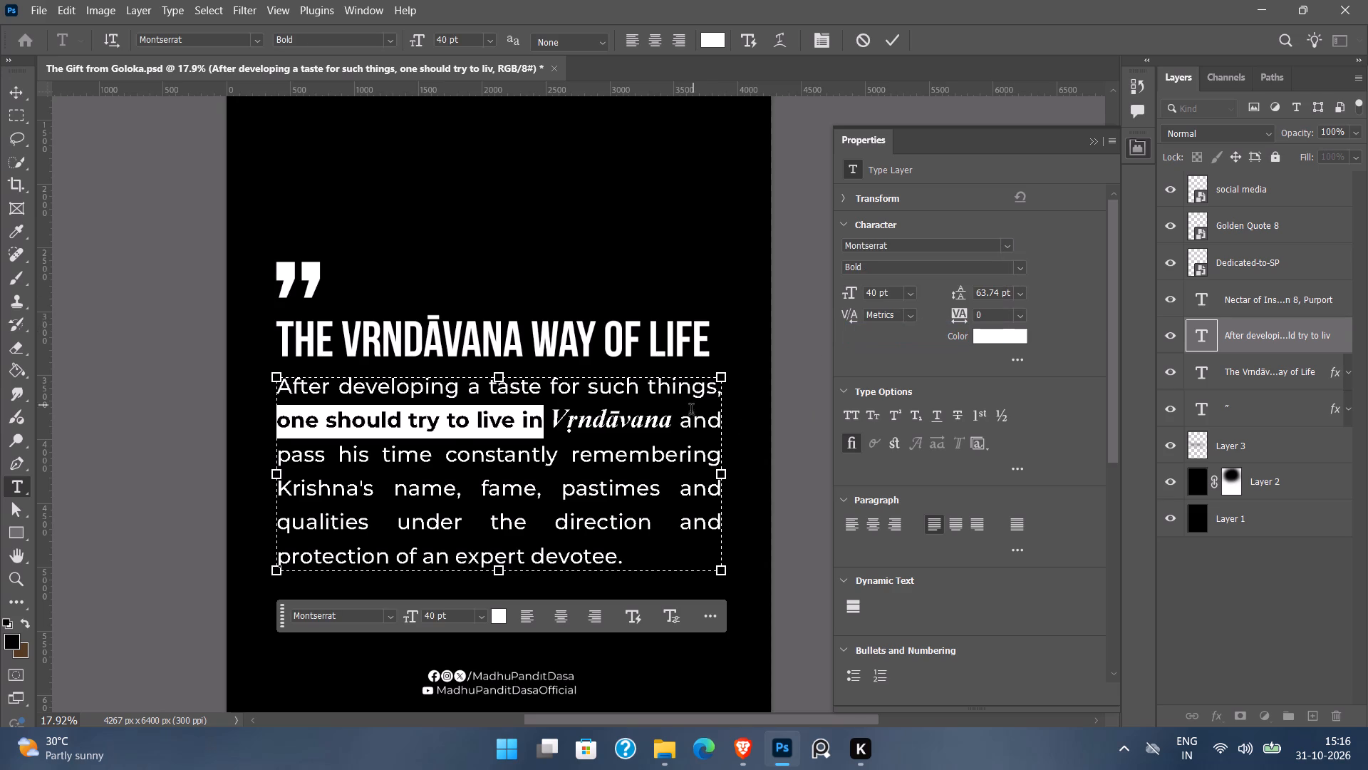
Make "and pass his time constantly remembering Krishna's name, fame" Bold in the quote paragraph and finish the text edit.
drag(679, 423, 538, 491)
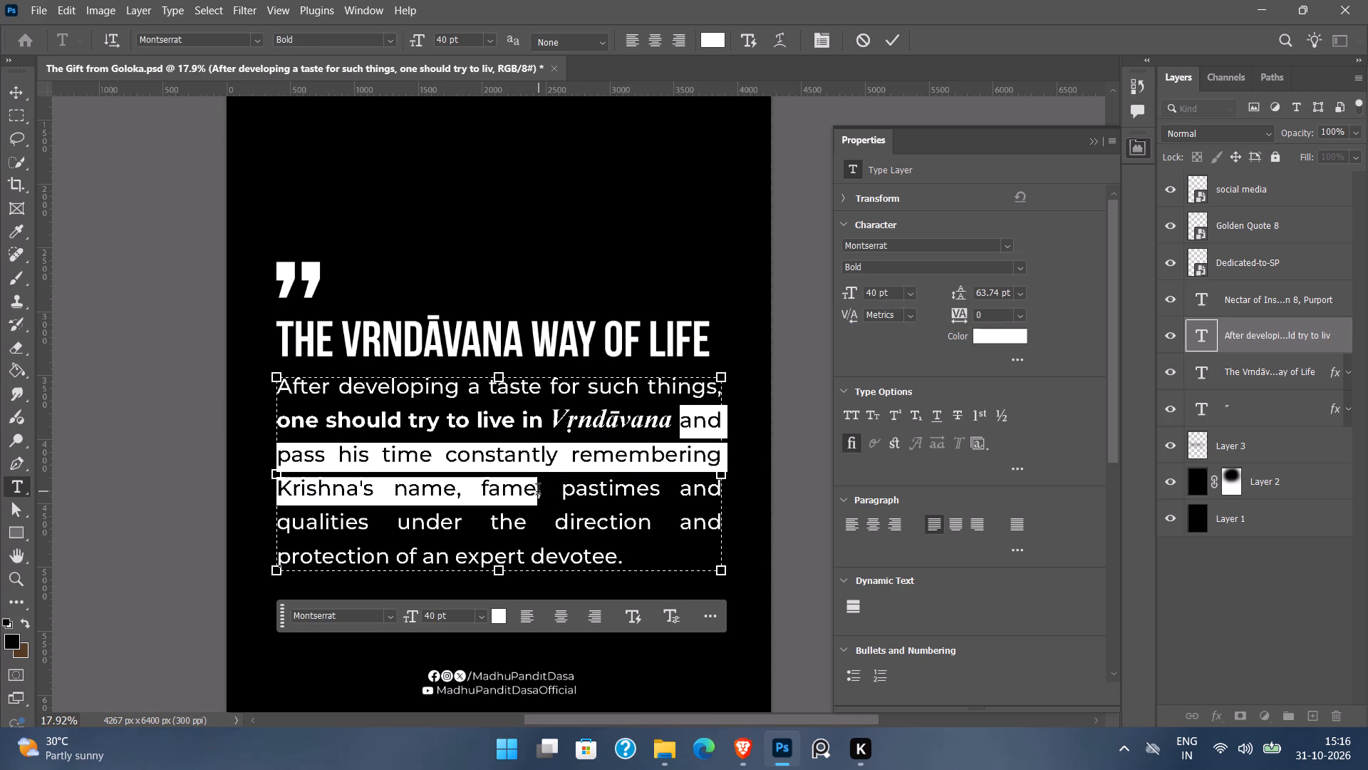
drag(538, 491, 536, 491)
click(1023, 263)
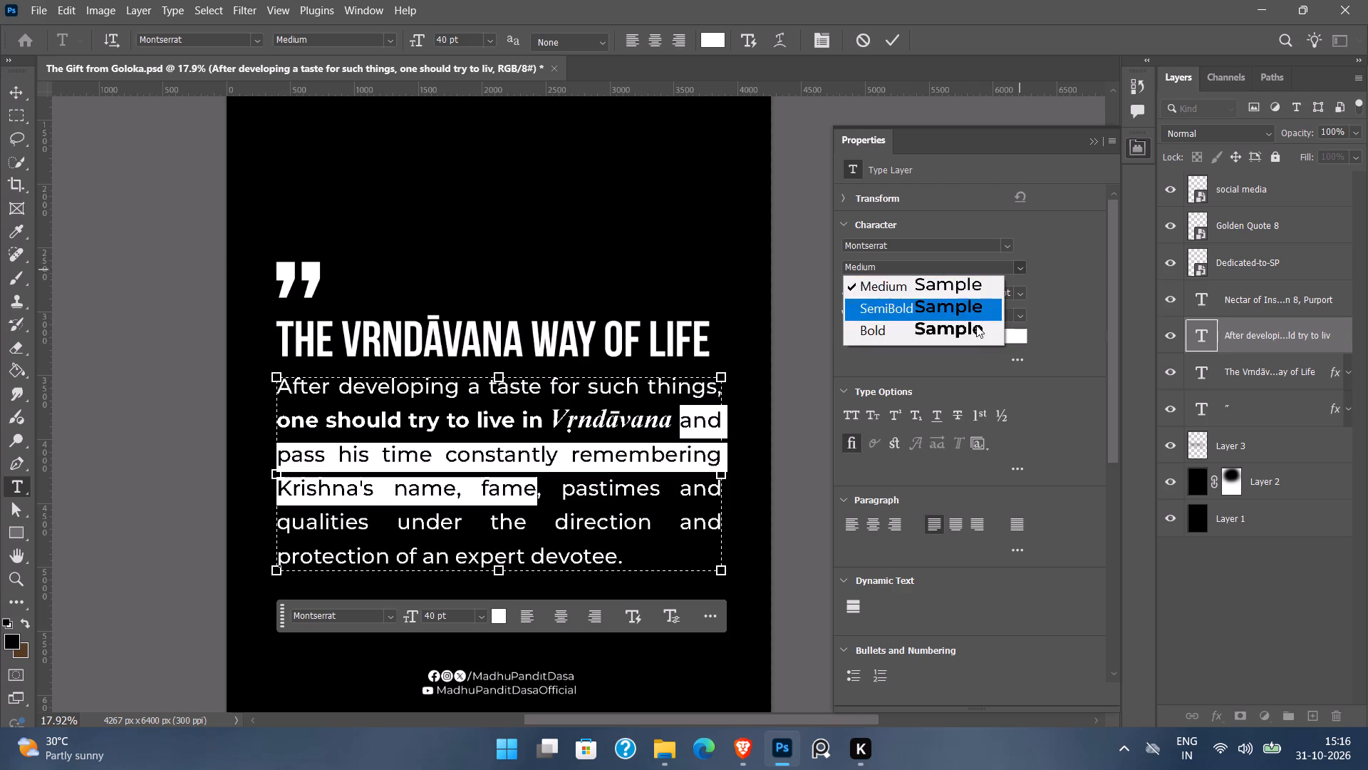
click(975, 326)
click(624, 518)
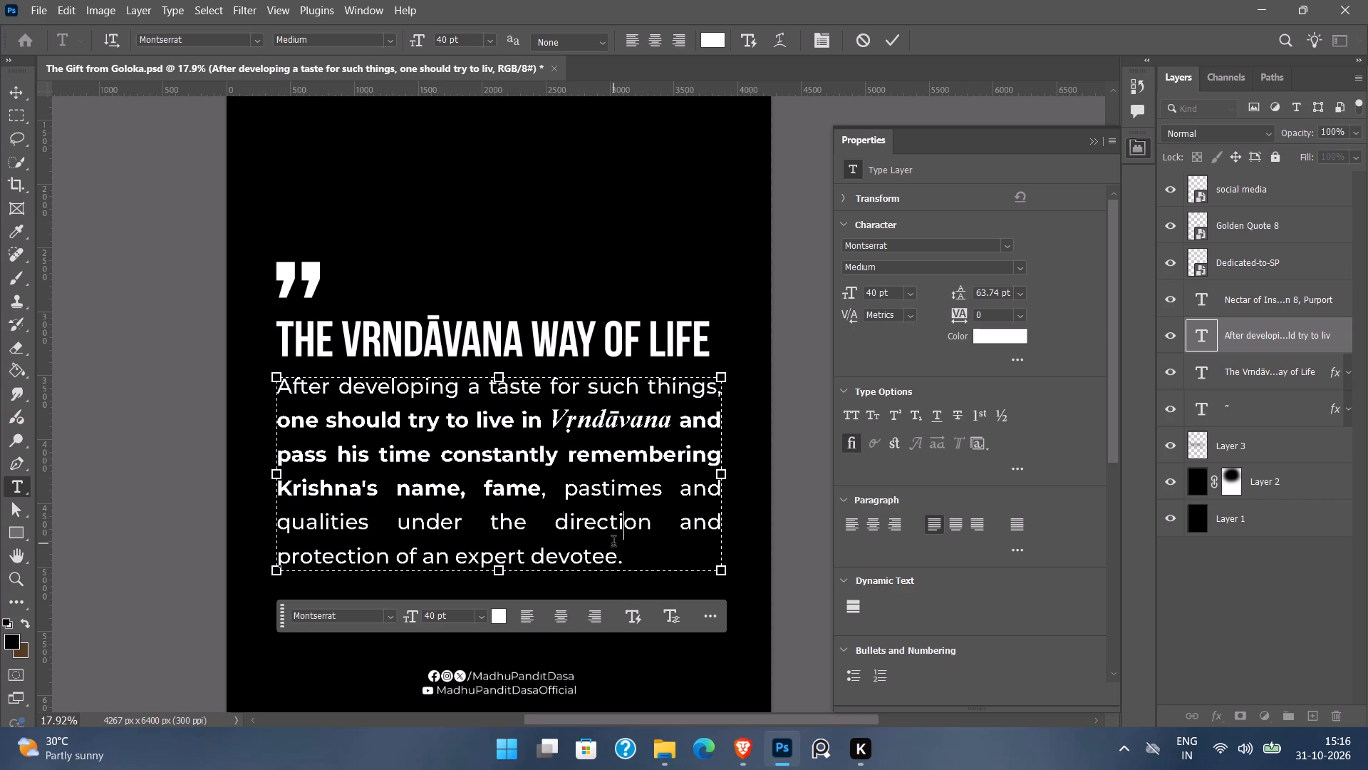
click(808, 389)
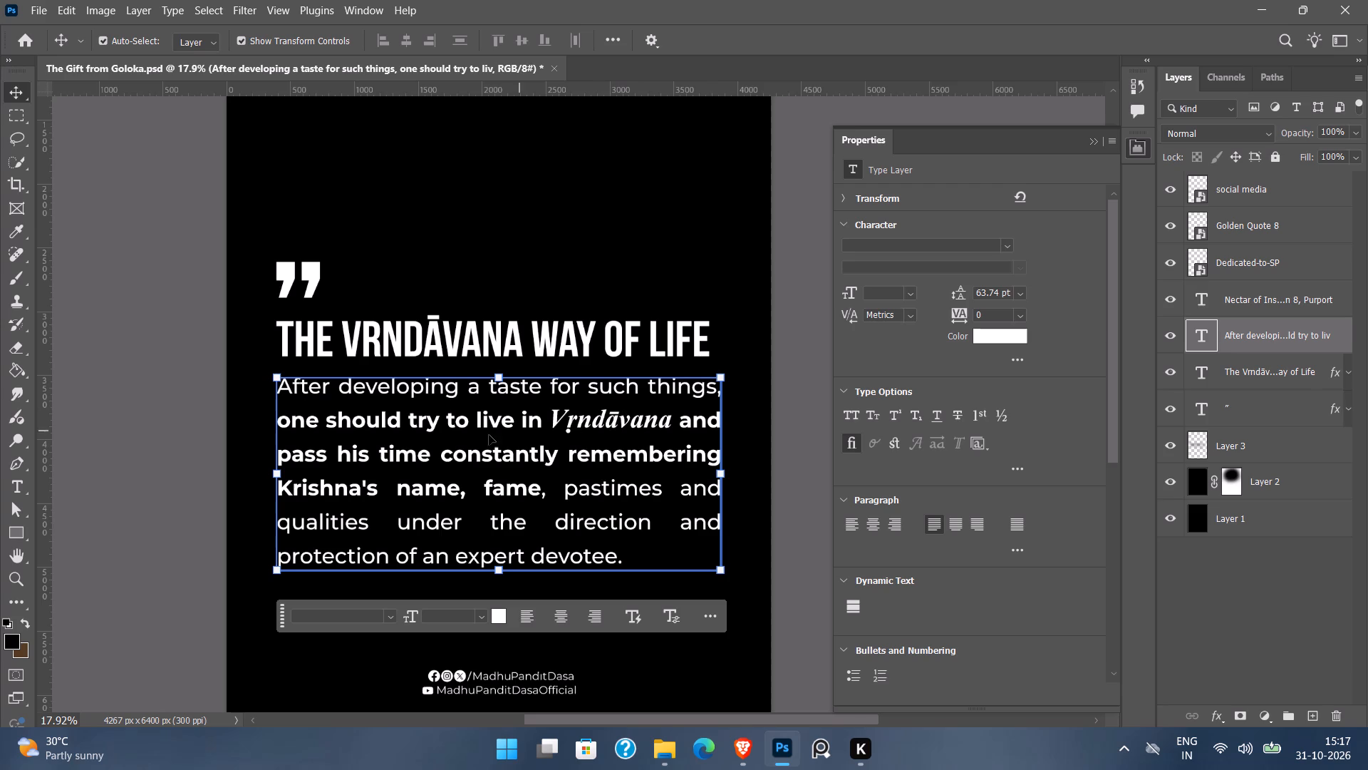
click(804, 450)
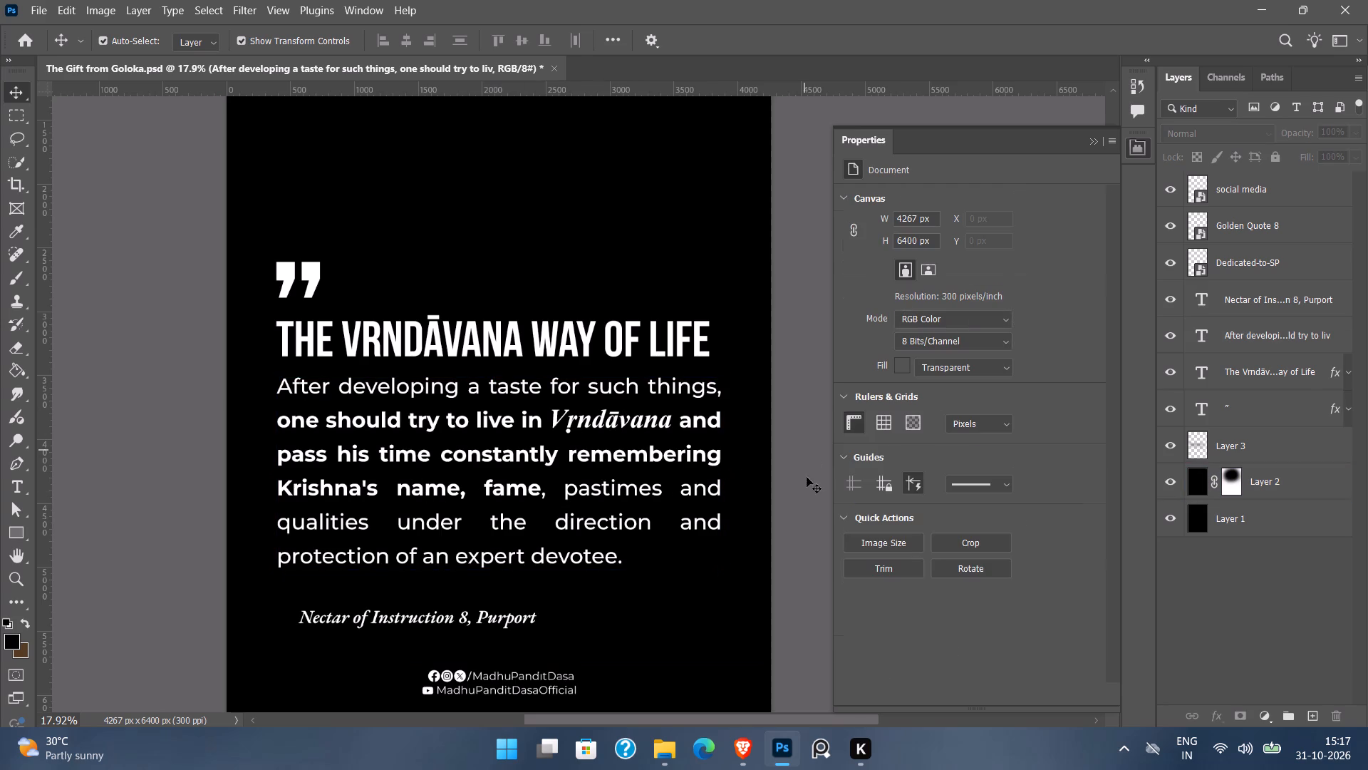
Switch to the Brave browser and open 1. JANUARY CMYK.pdf from the Calendar PDF CMYK Print folder in Drive.
click(750, 754)
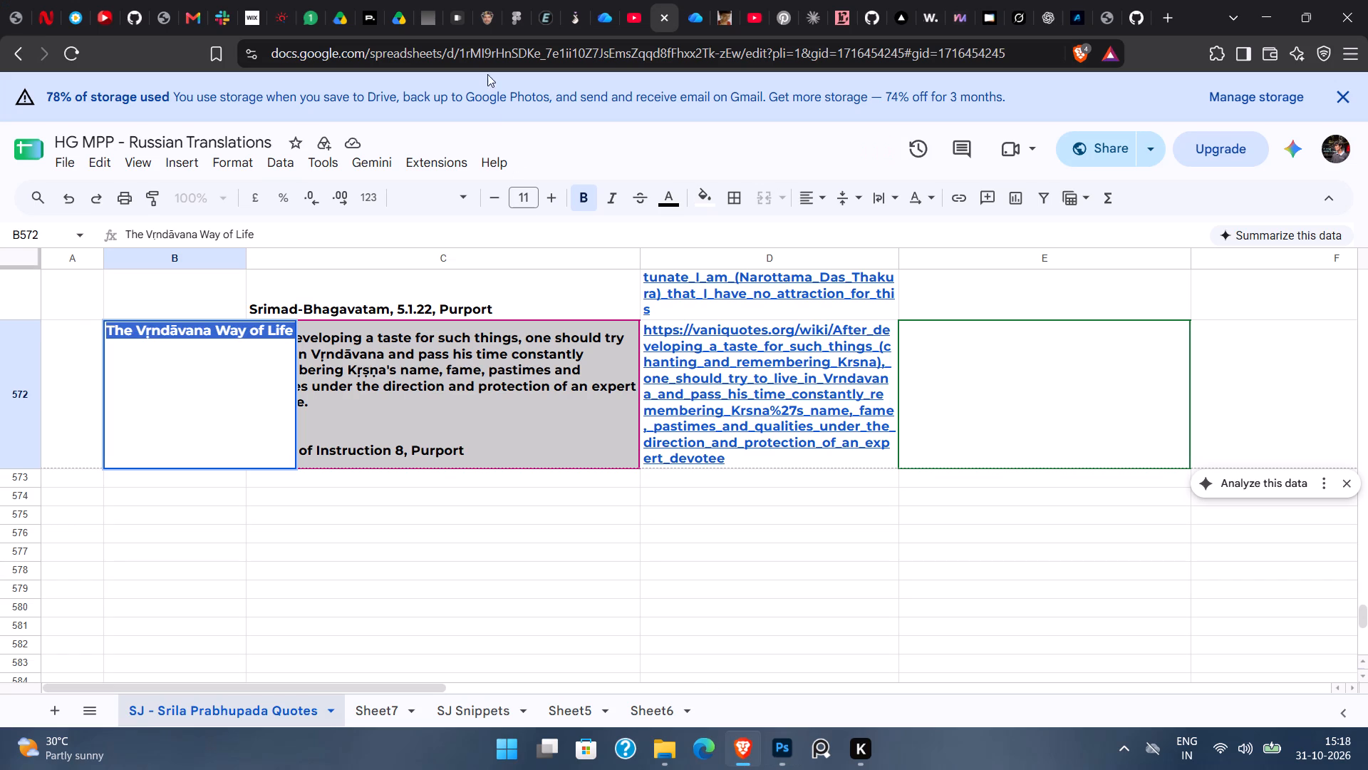
click(405, 15)
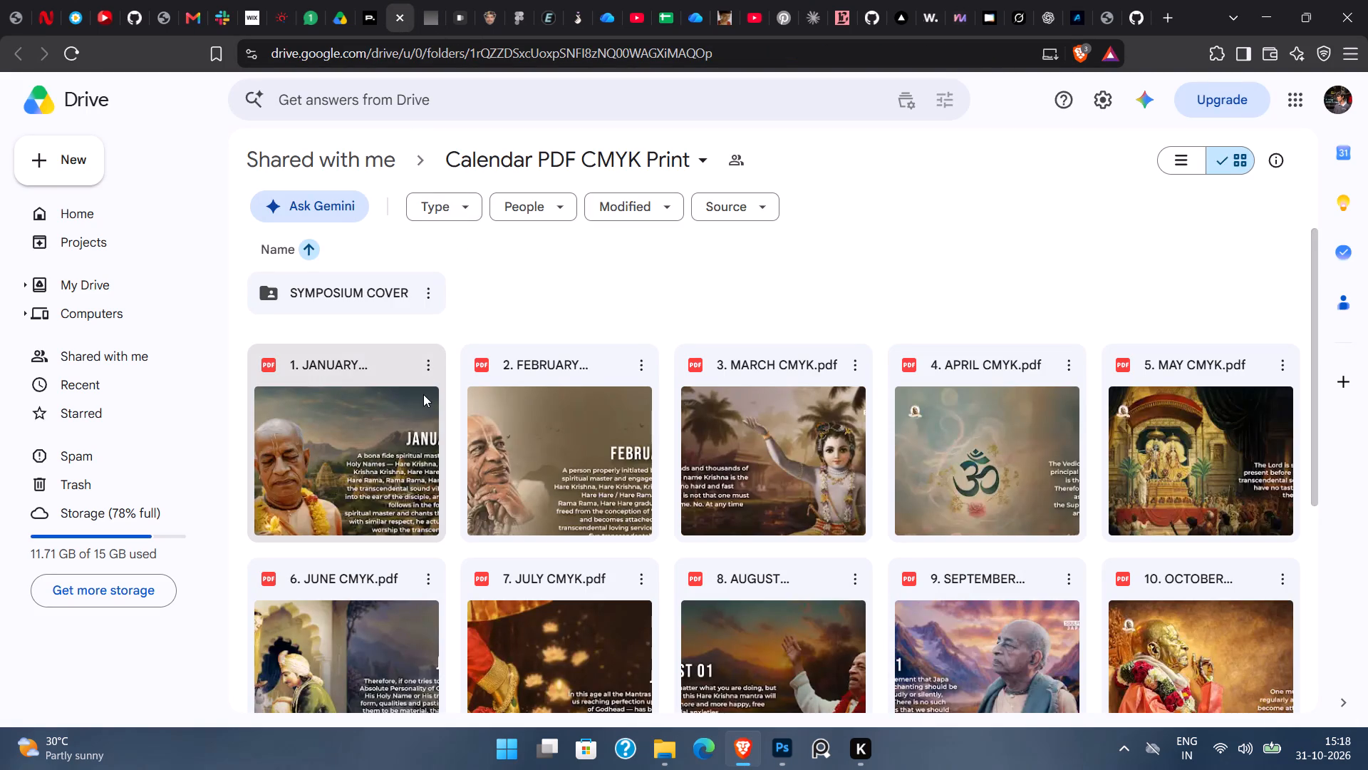
double_click(423, 394)
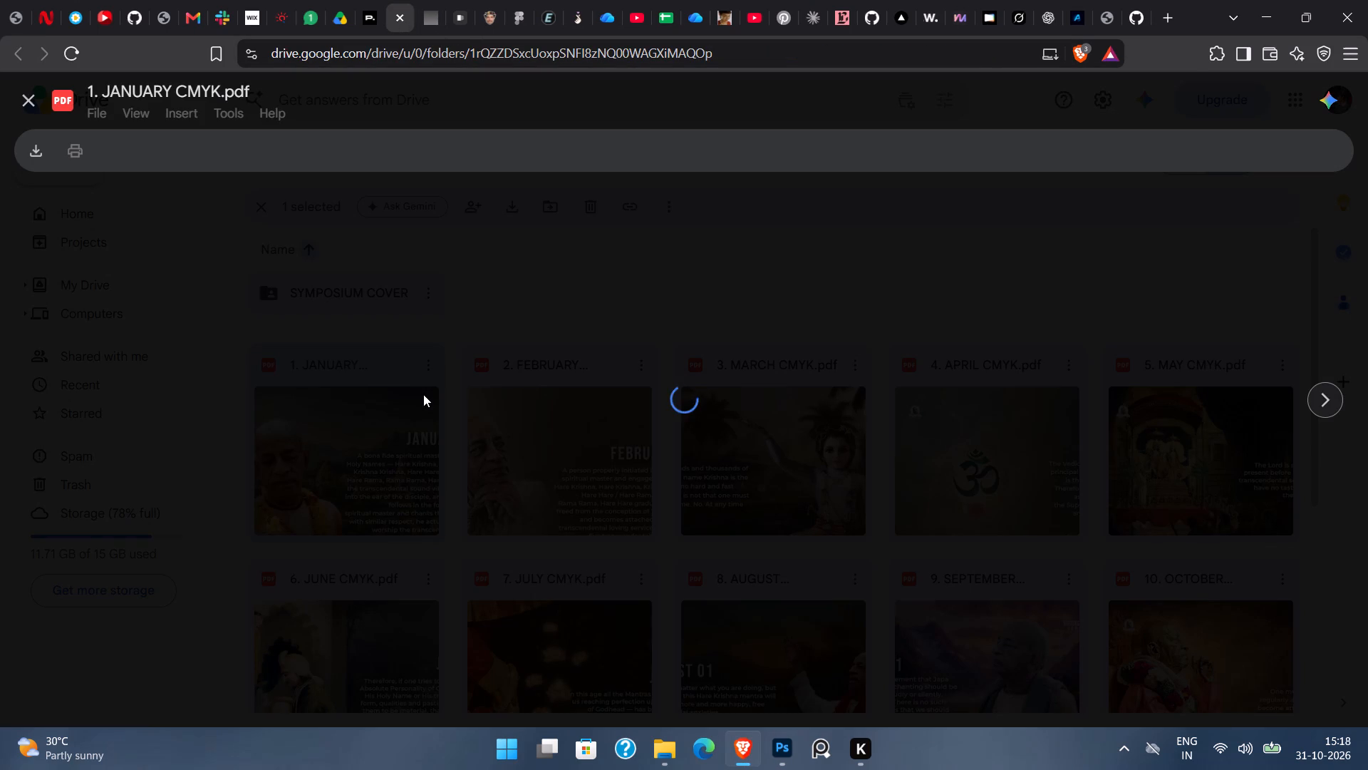
Look through the January calendar pages from page 1 to page 29, examining their artwork as reference for the poster background.
click(124, 253)
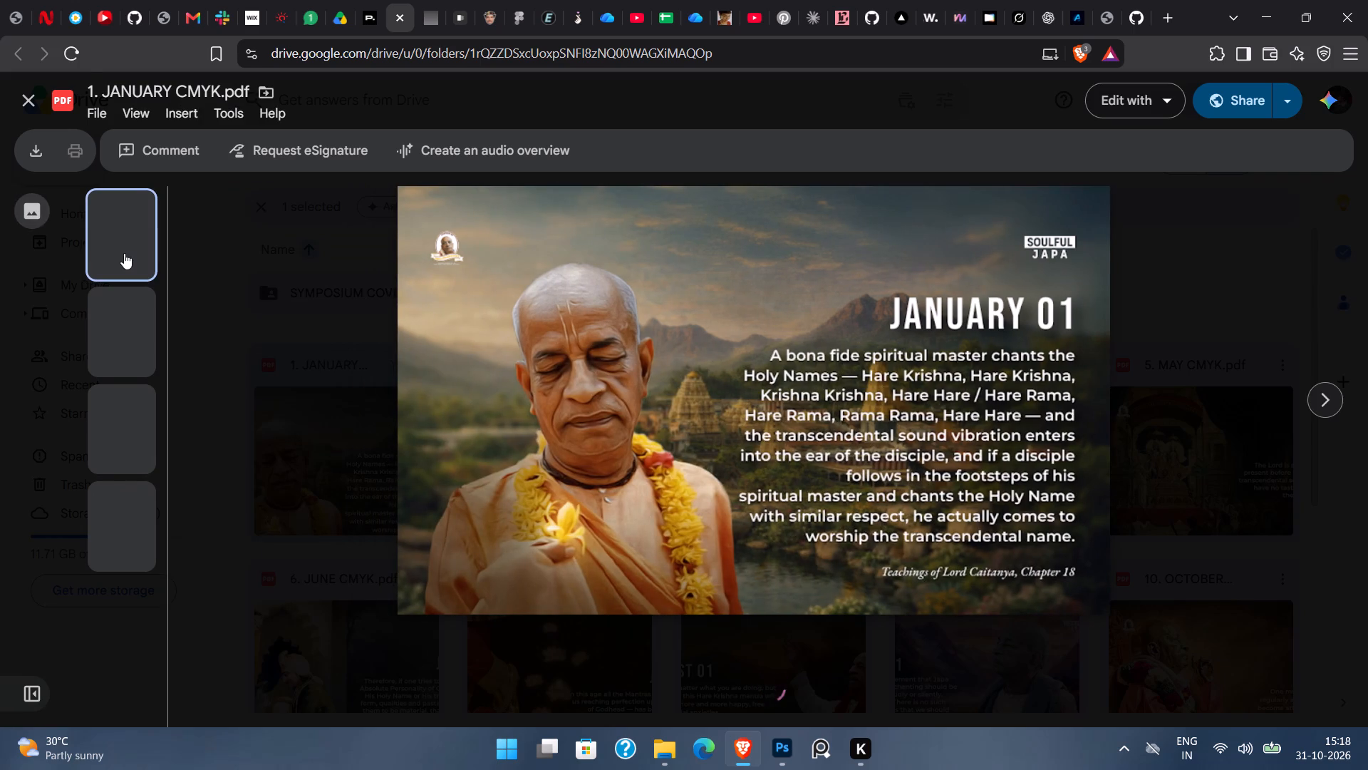
key(Down)
key(Down)
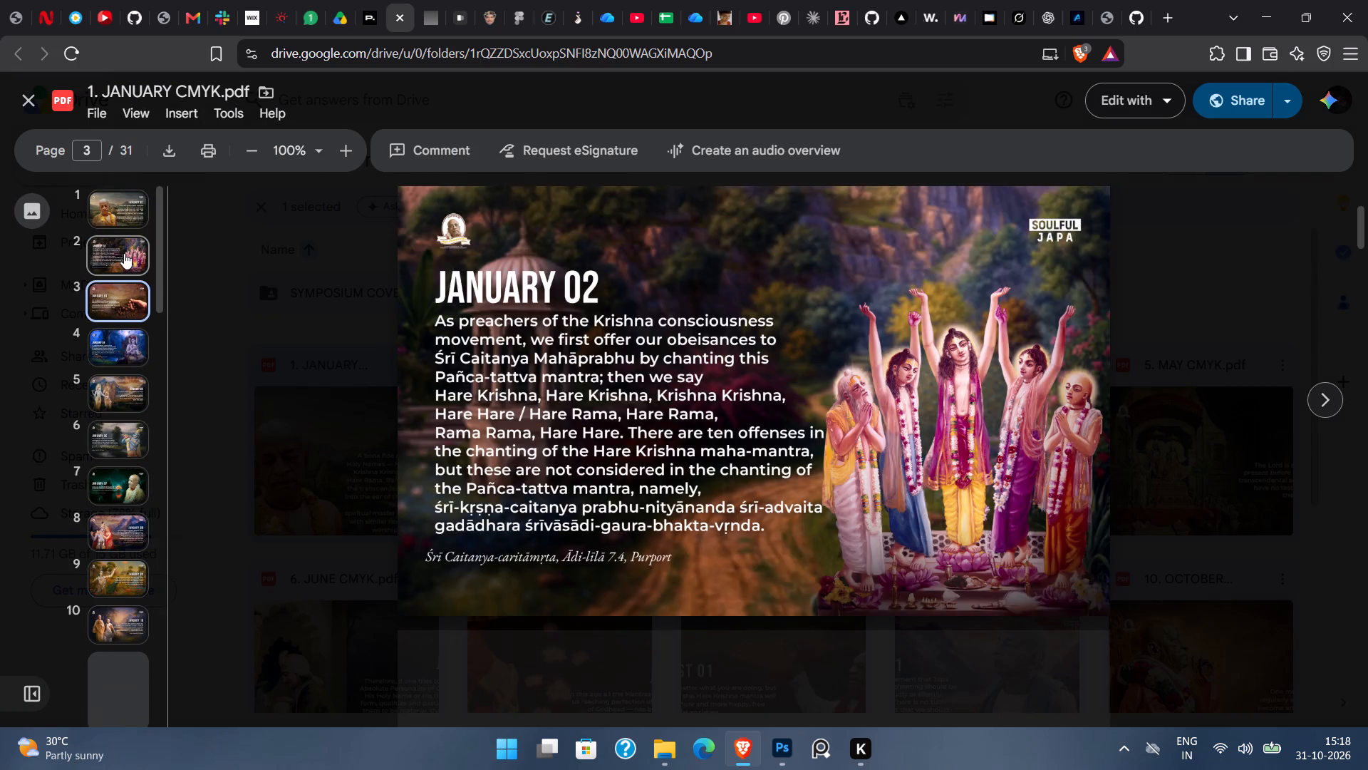
key(Down)
key(Down)
key(Down)
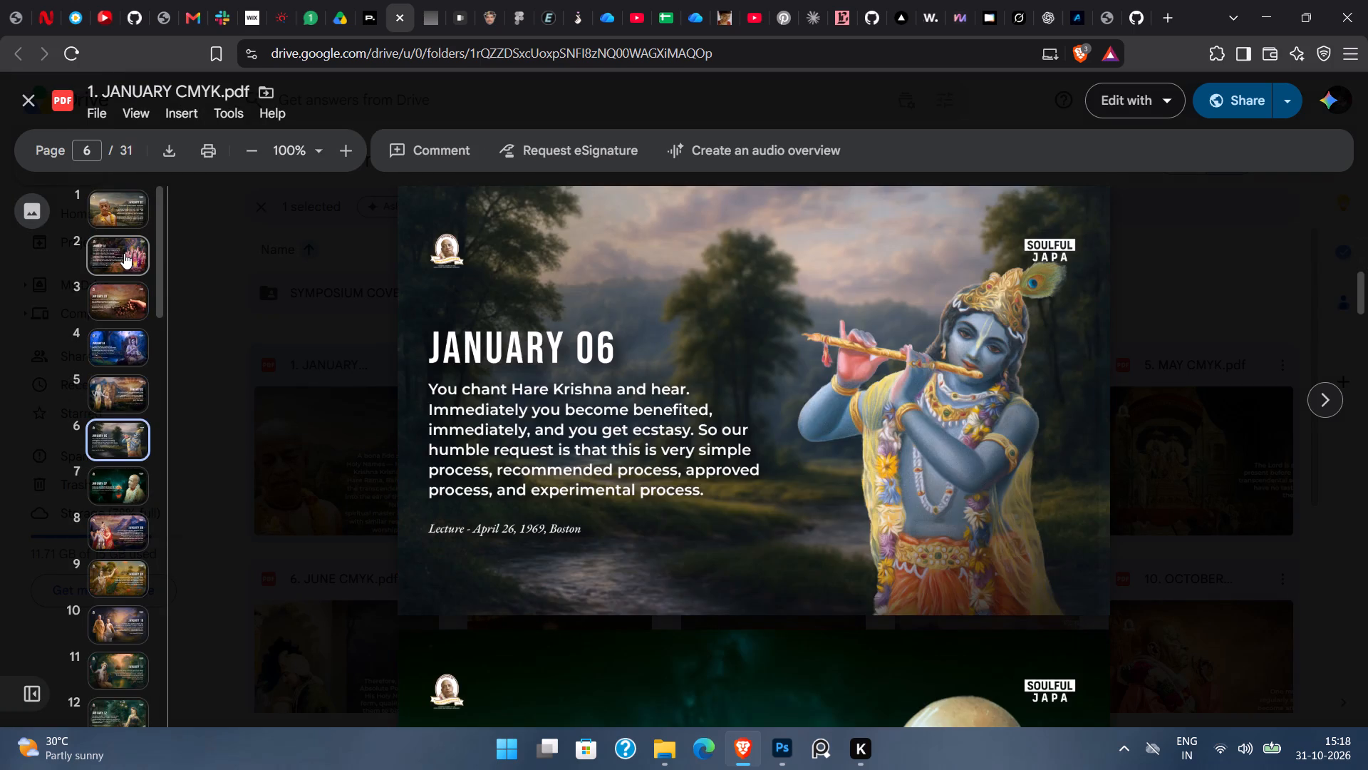
key(Down)
key(Down)
key(Down)
key(Down)
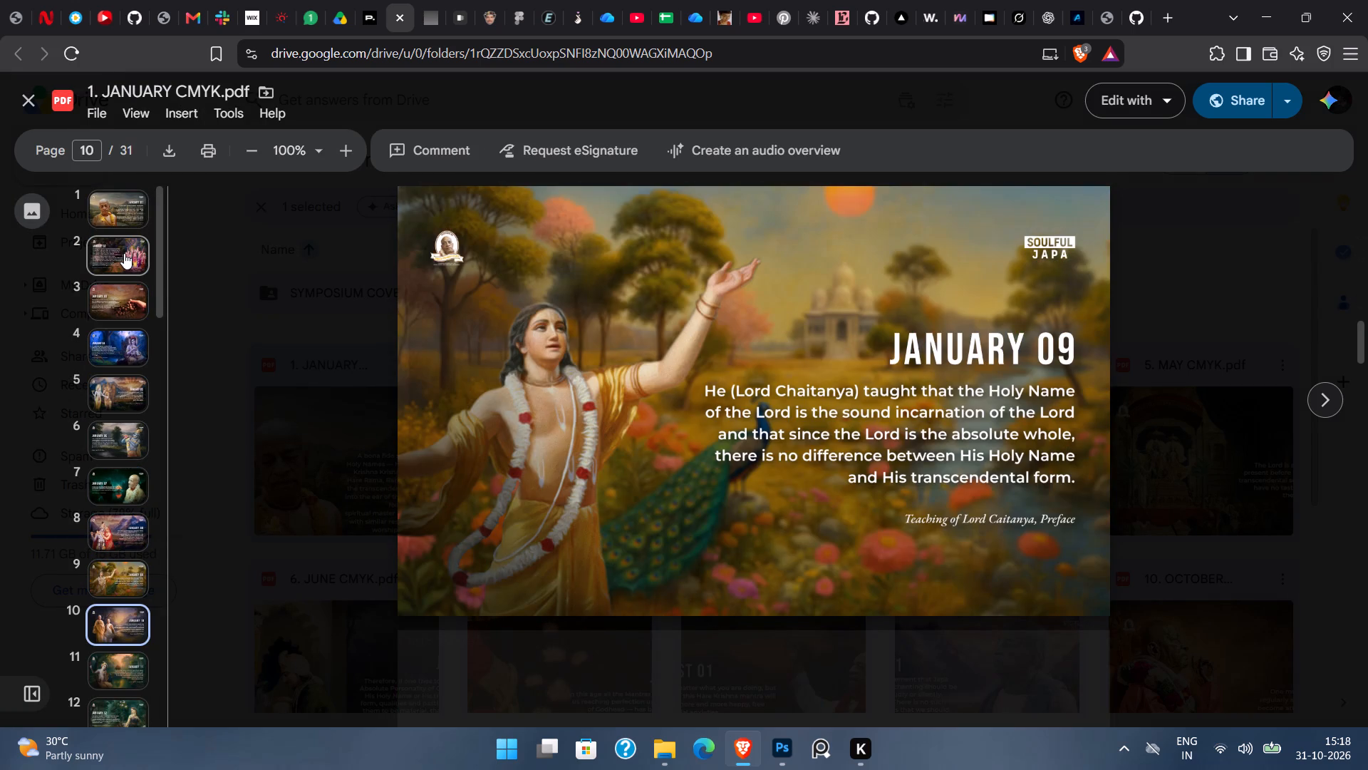
key(Down)
key(Down)
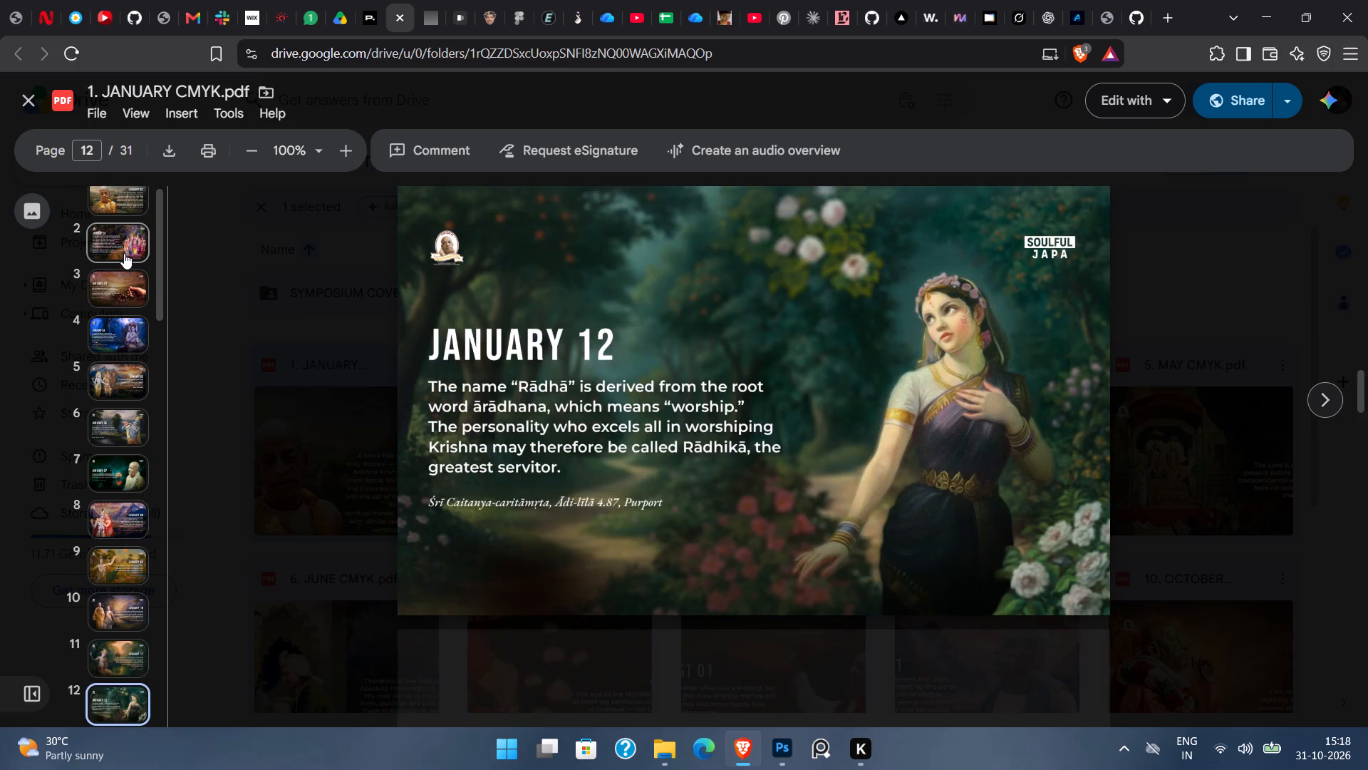
key(Down)
key(Down)
key(Down)
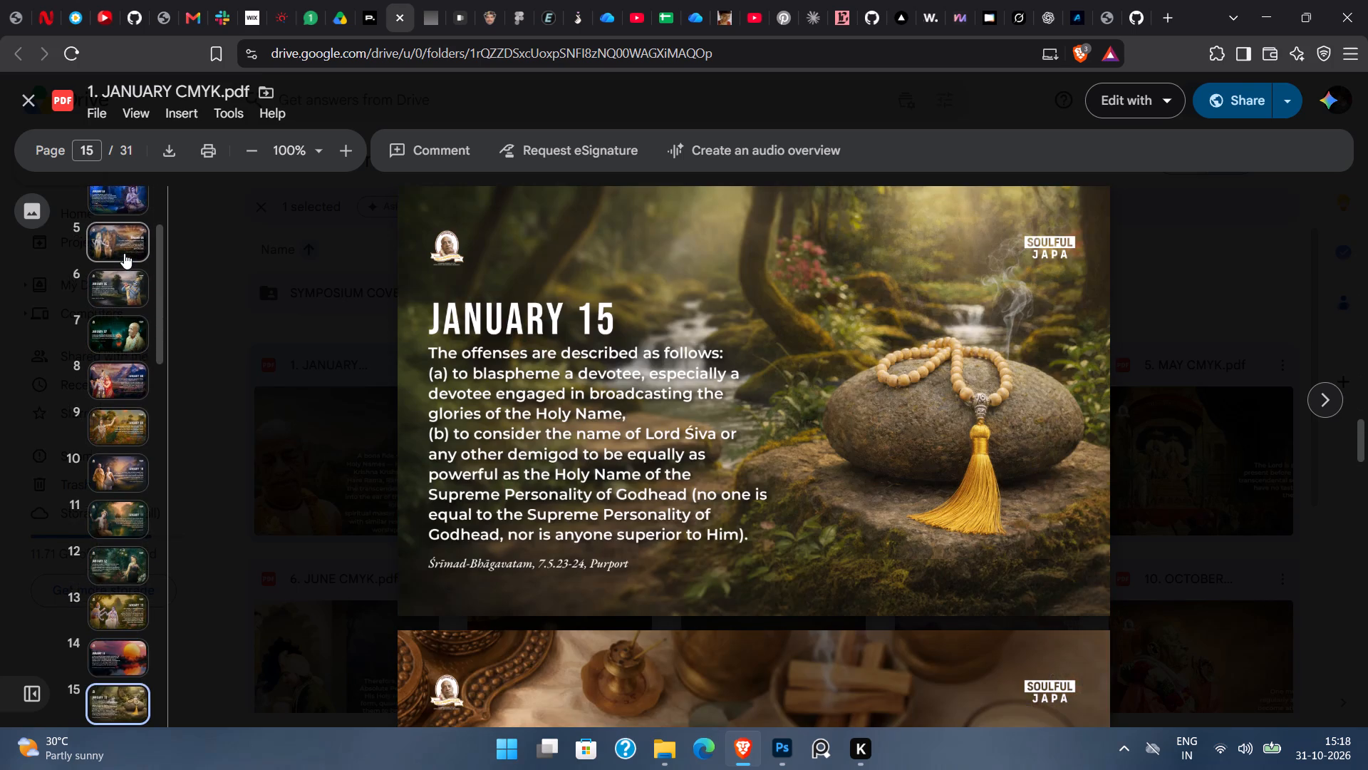
key(Down)
key(Down)
key(Down)
key(Down)
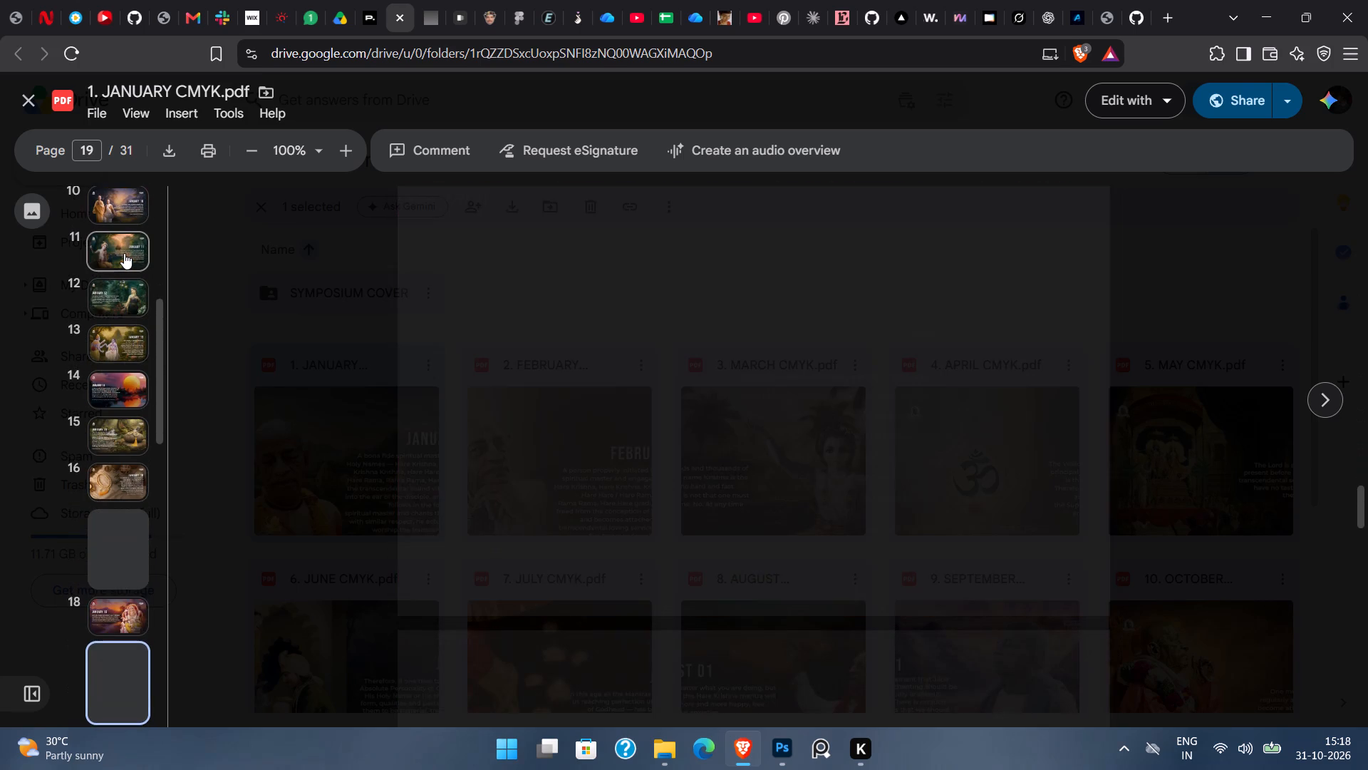
key(Down)
key(Down)
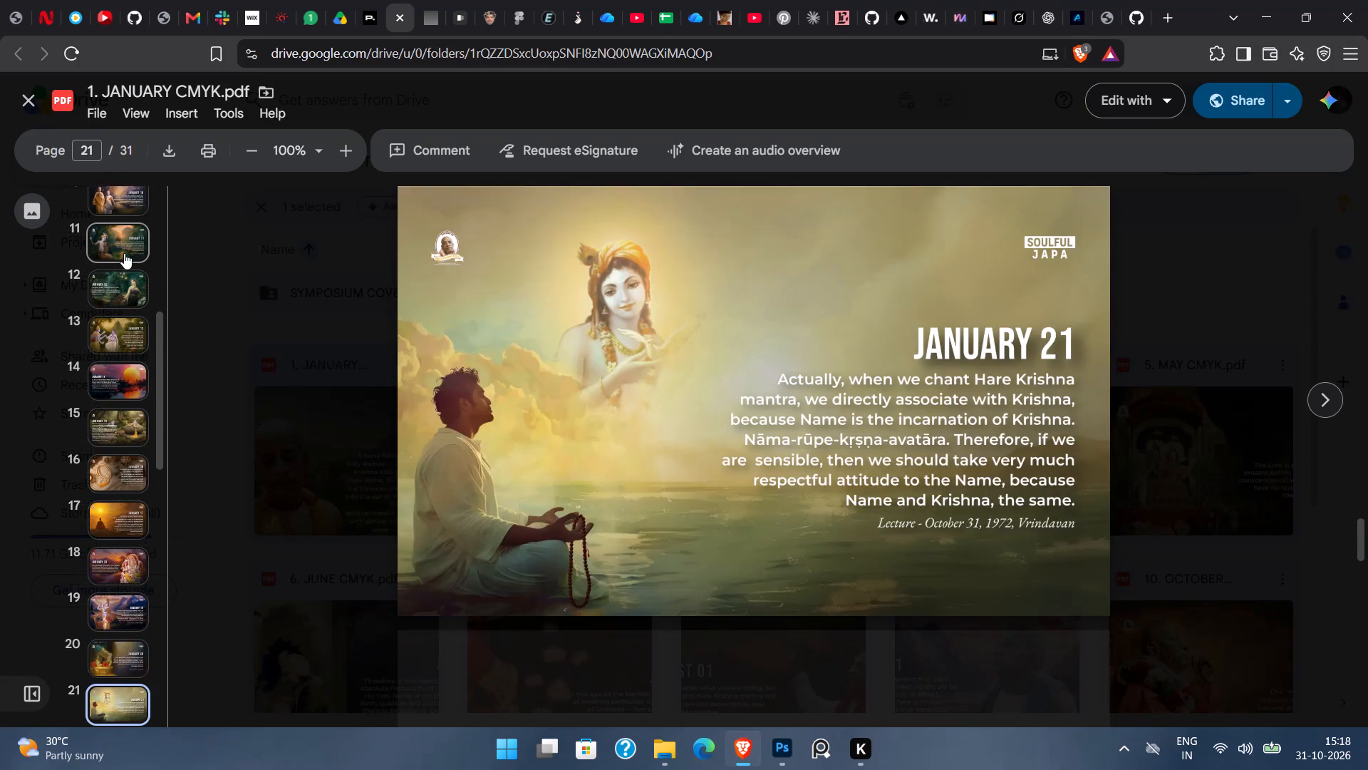
key(Down)
key(Down)
key(Down)
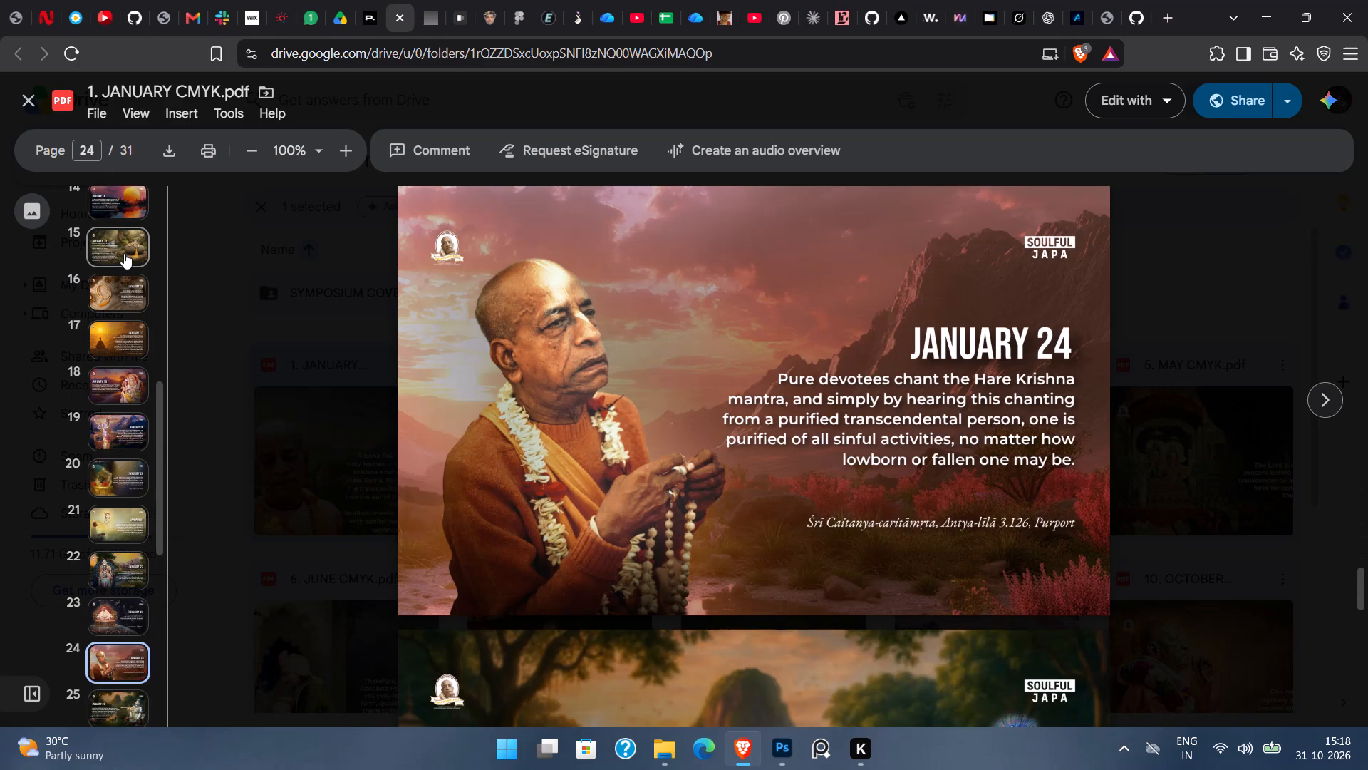
key(Down)
key(Down)
key(Down)
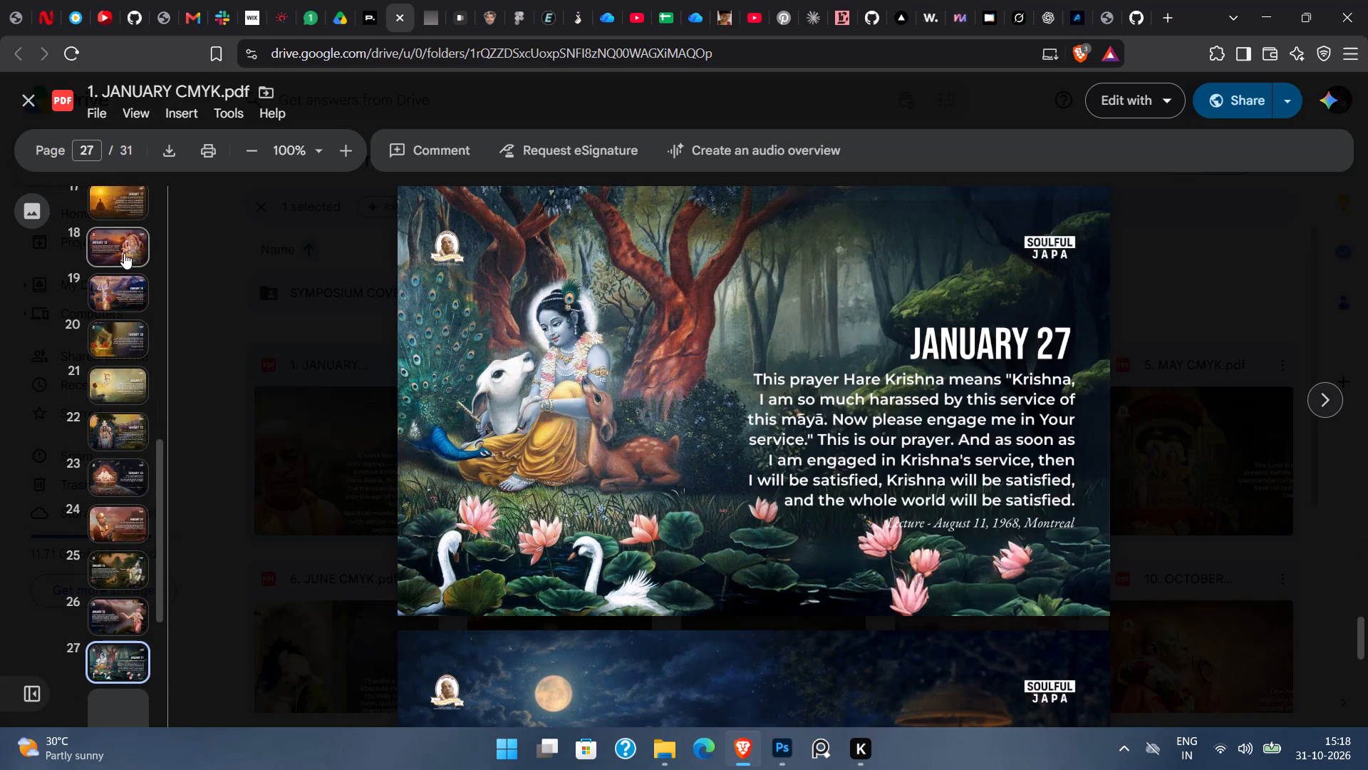
key(Down)
key(Down)
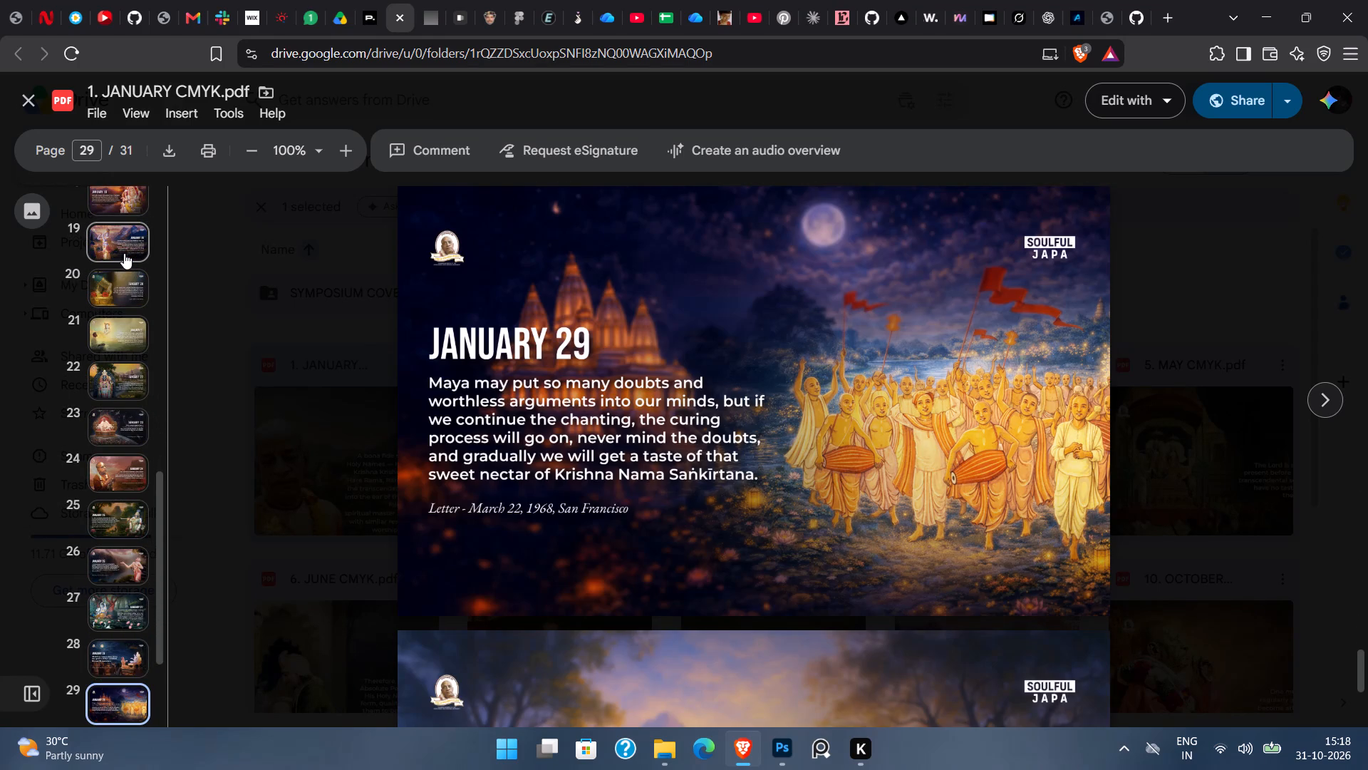